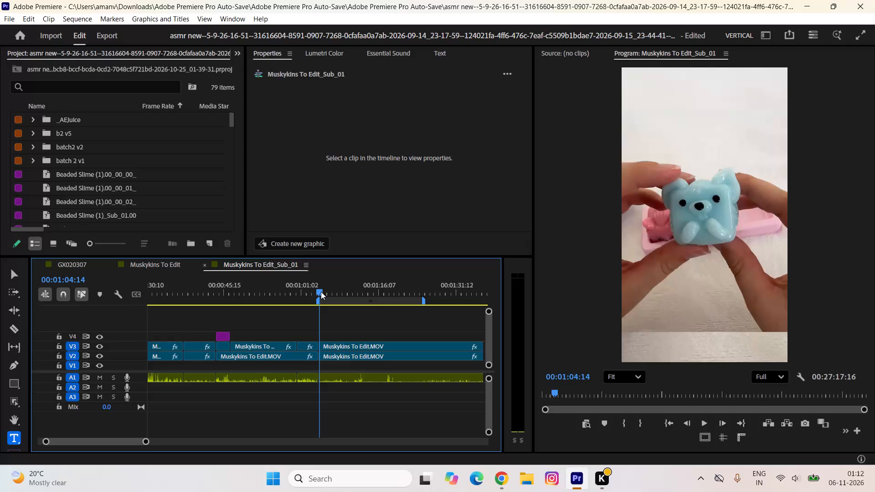
Ripple-trim the start of the clip beginning near 00:01:04, removing everything up to 00:01:05:02.
{"action": "key", "text": "space"}
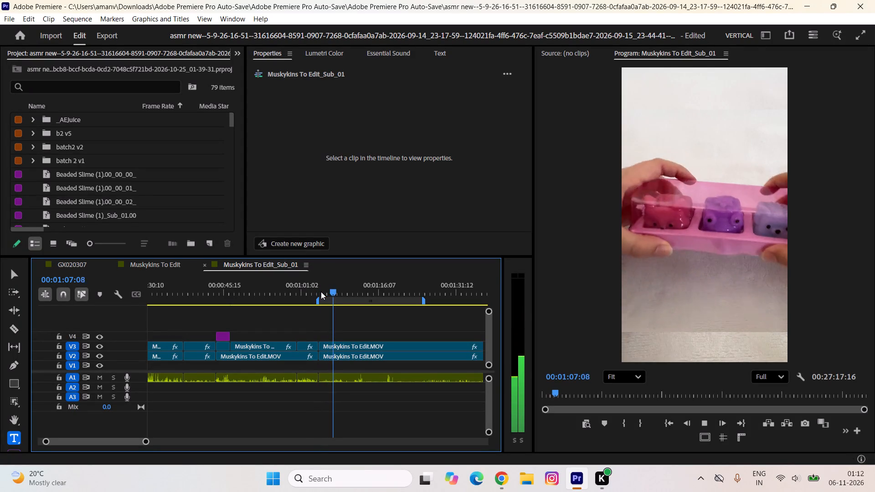
{"action": "type", "text": "--"}
{"action": "type", "text": "==="}
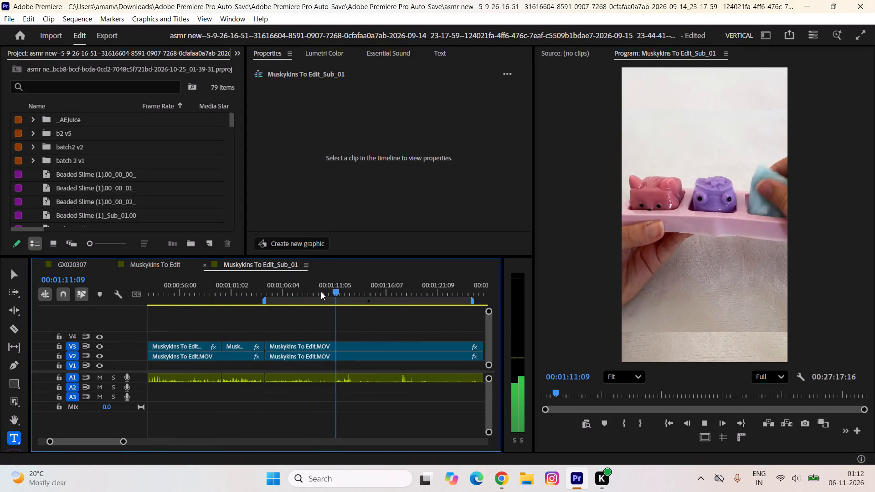
{"action": "left_click", "coordinate": [263, 294]}
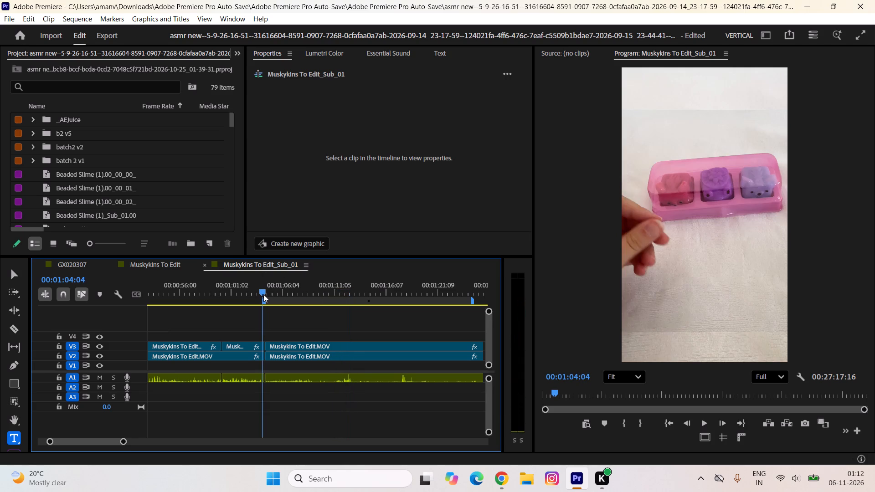
{"action": "key", "text": "space"}
{"action": "key", "text": "space"}
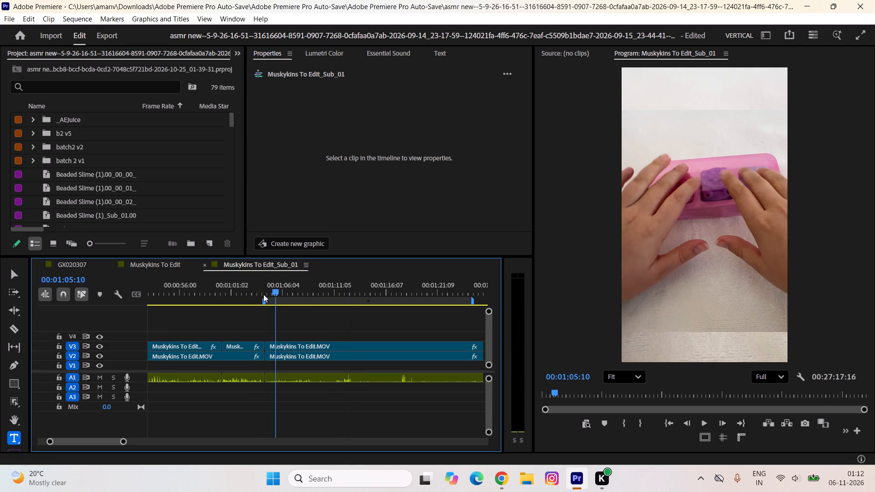
{"action": "type", "text": "=="}
{"action": "left_click", "coordinate": [278, 287]}
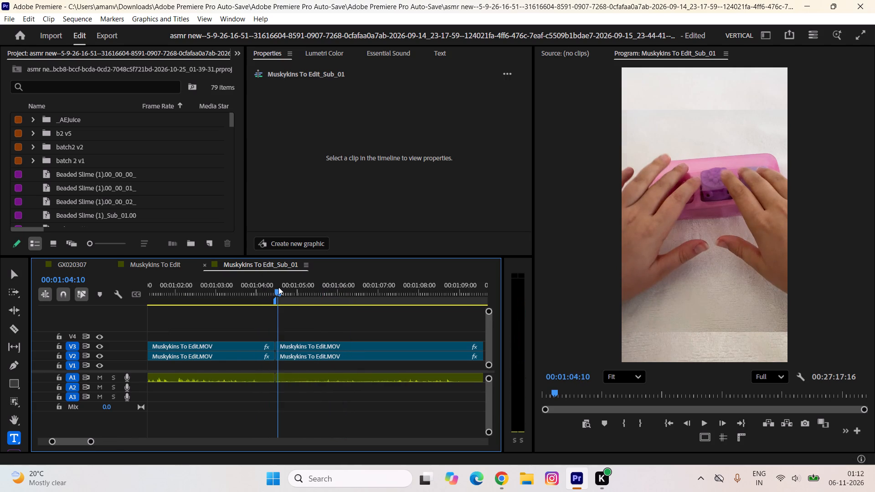
{"action": "key", "text": "space"}
{"action": "key", "text": "space"}
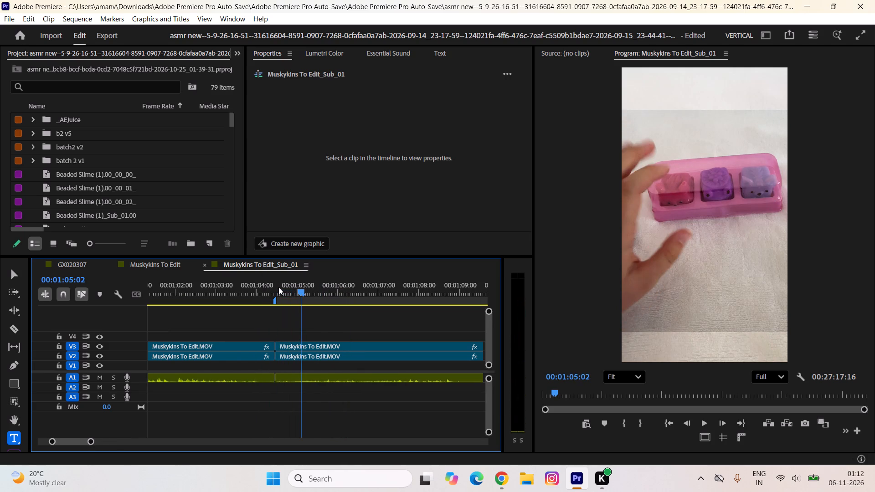
{"action": "key", "text": "q"}
Play back the trimmed clip from about 00:01:04 and the captioned opening of the sequence to review the cut and captions.
{"action": "key", "text": "space"}
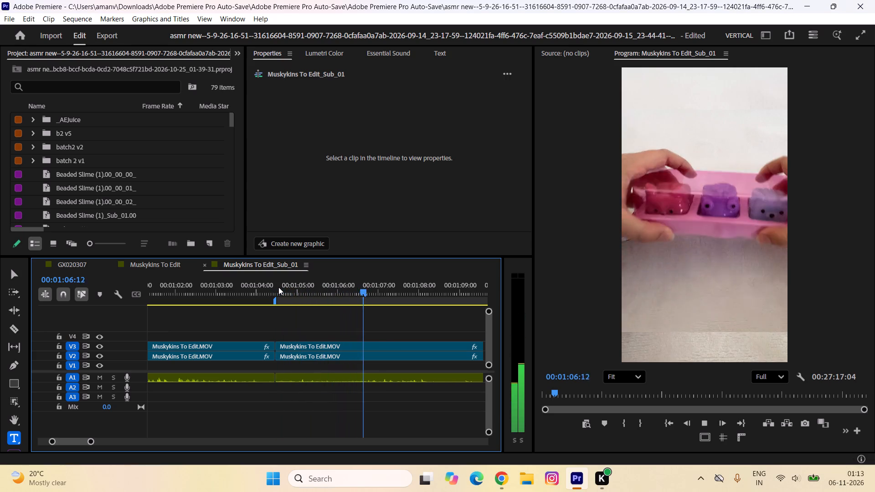
{"action": "type", "text": "---"}
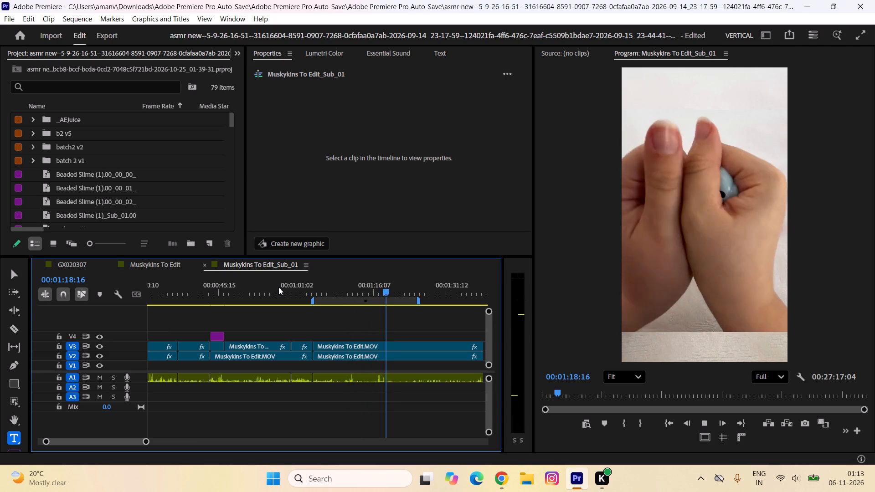
{"action": "key", "text": "space"}
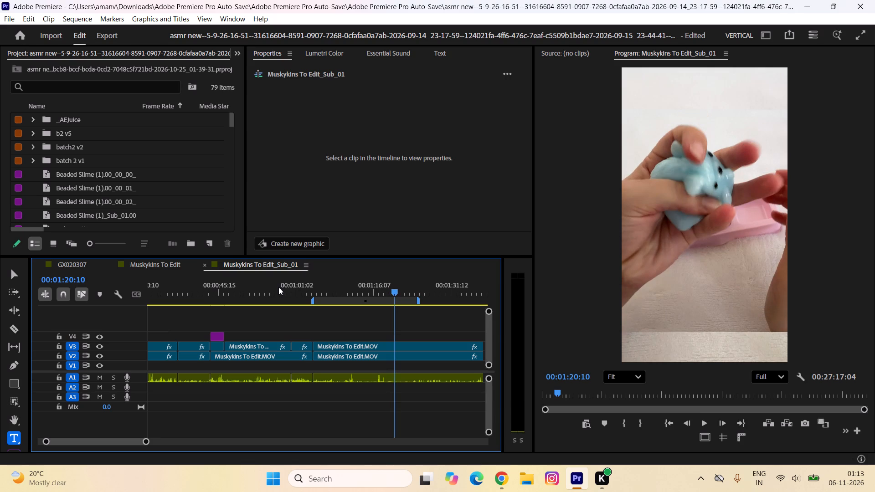
{"action": "left_click", "coordinate": [312, 292]}
{"action": "key", "text": "space"}
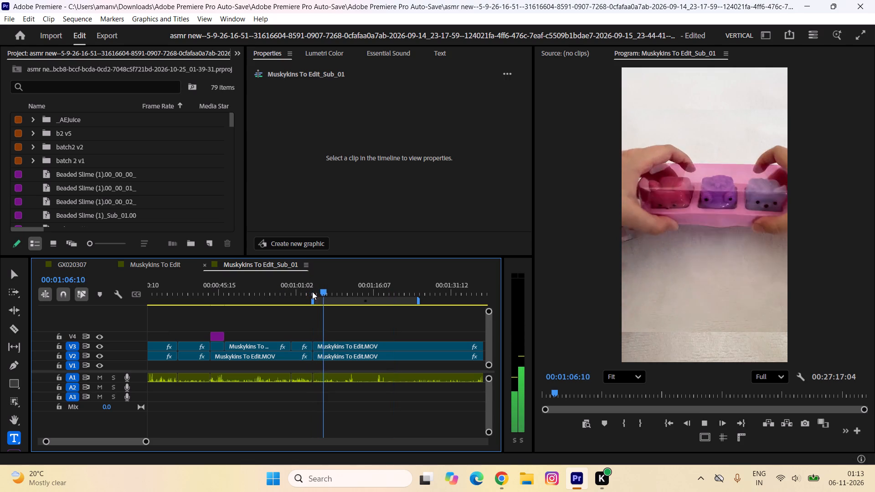
{"action": "key", "text": "space"}
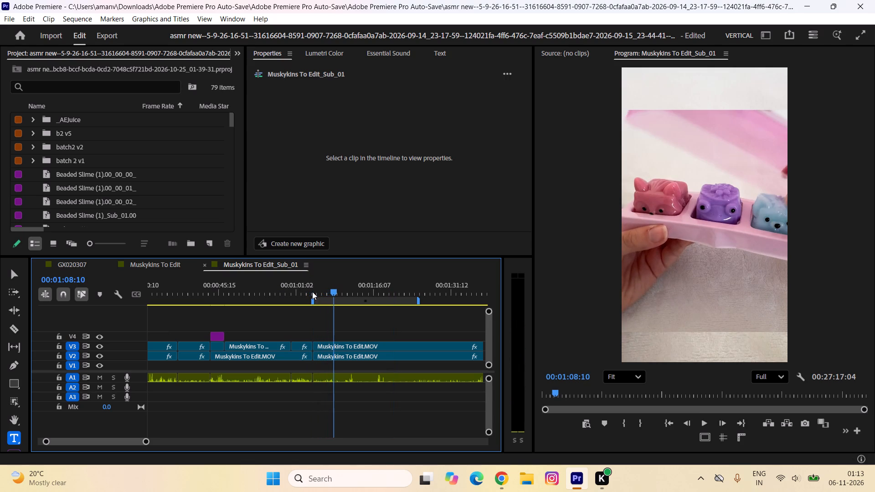
{"action": "key", "text": "minus"}
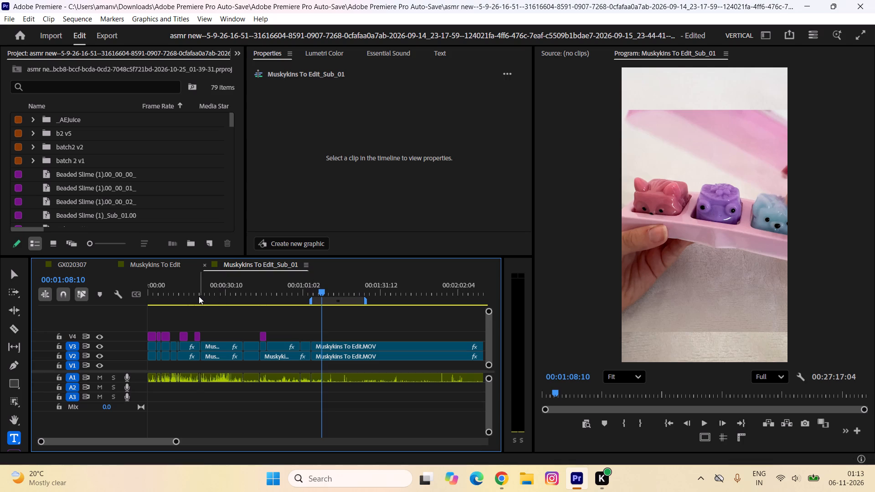
{"action": "left_click", "coordinate": [195, 296]}
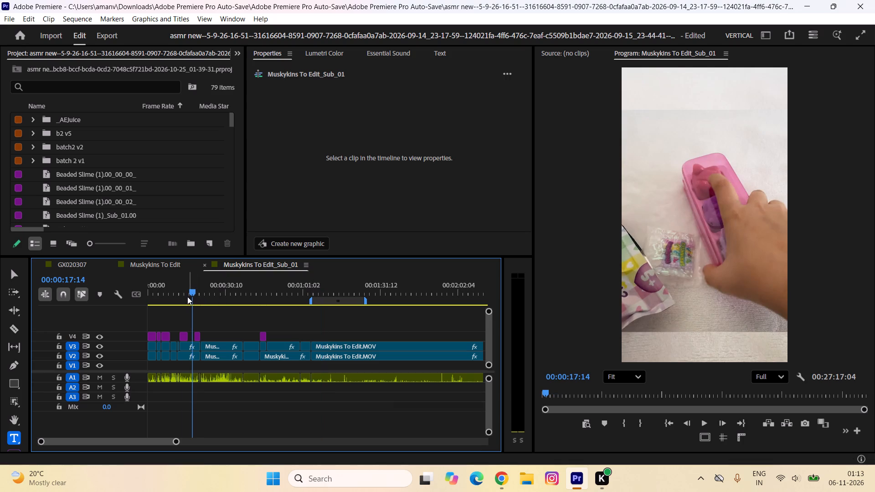
{"action": "left_click_drag", "start_coordinate": [187, 297], "coordinate": [117, 292]}
{"action": "key", "text": "space"}
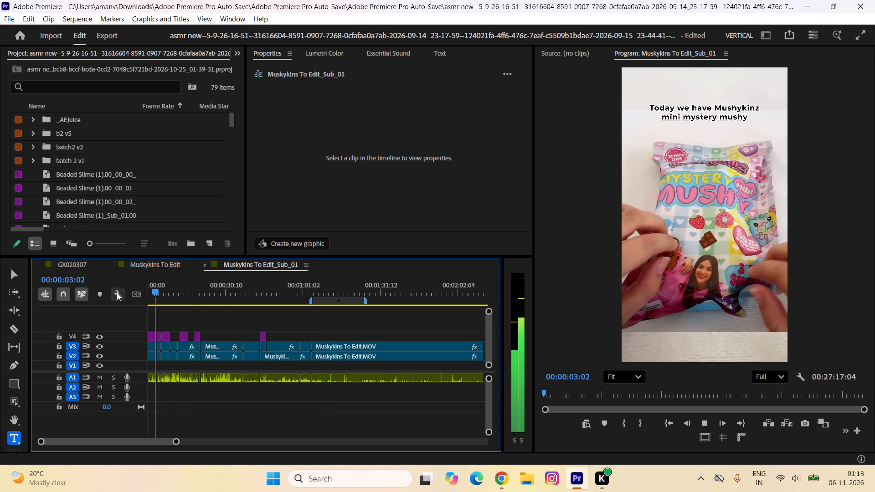
{"action": "key", "text": "space"}
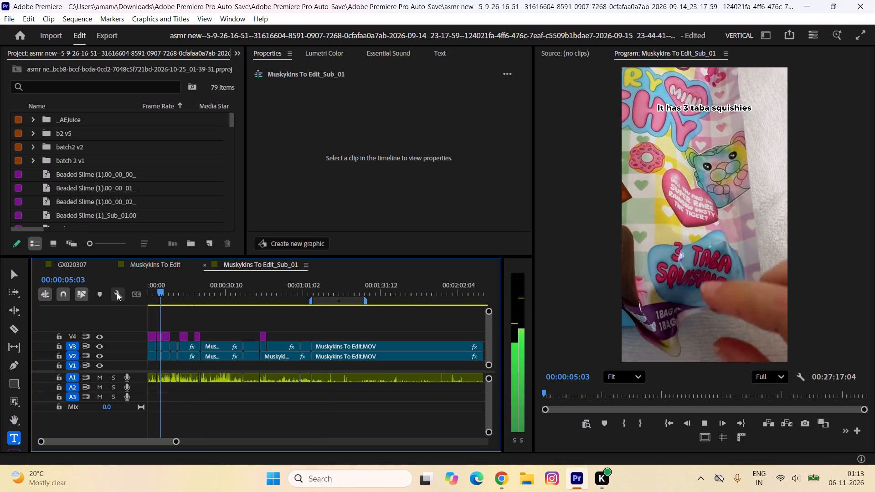
{"action": "left_click", "coordinate": [317, 290]}
{"action": "left_click", "coordinate": [311, 290]}
{"action": "key", "text": "space"}
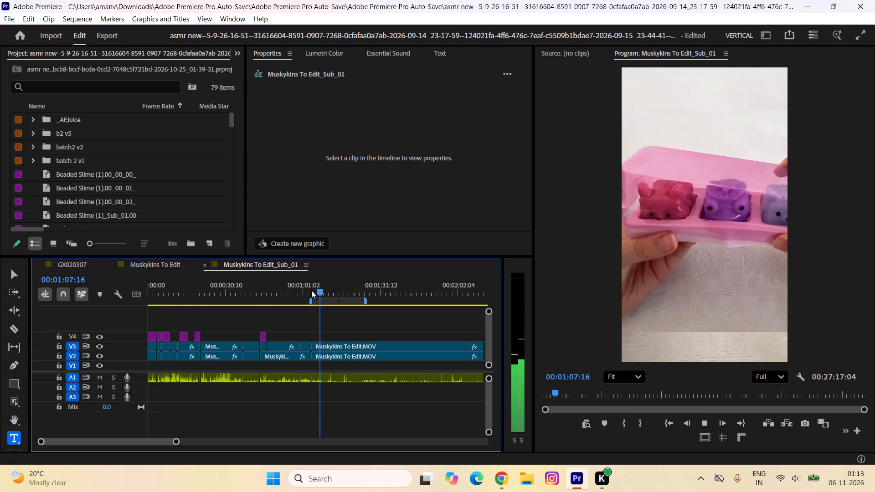
{"action": "key", "text": "space"}
Duplicate the "so we got...." caption on V4 to the start of the trimmed clip at about 00:01:04.
{"action": "type", "text": "="}
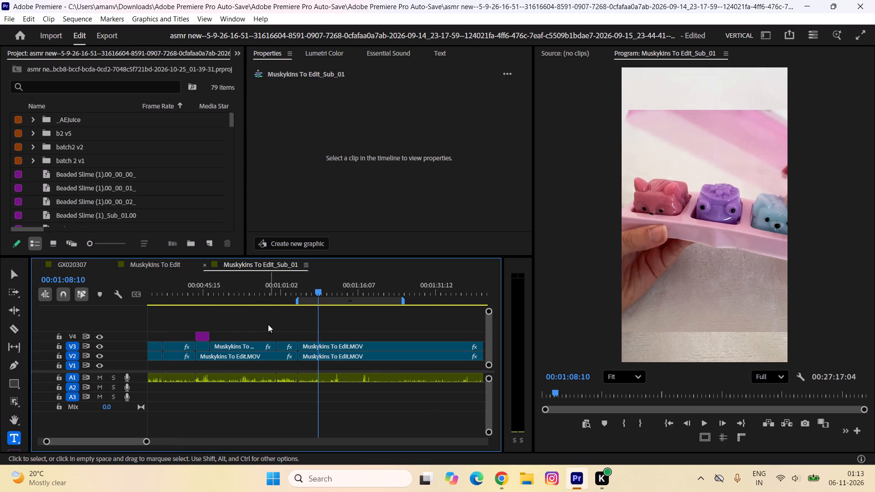
{"action": "left_click", "coordinate": [204, 338]}
{"action": "left_click_drag", "start_coordinate": [204, 338], "coordinate": [335, 316], "text": "alt"}
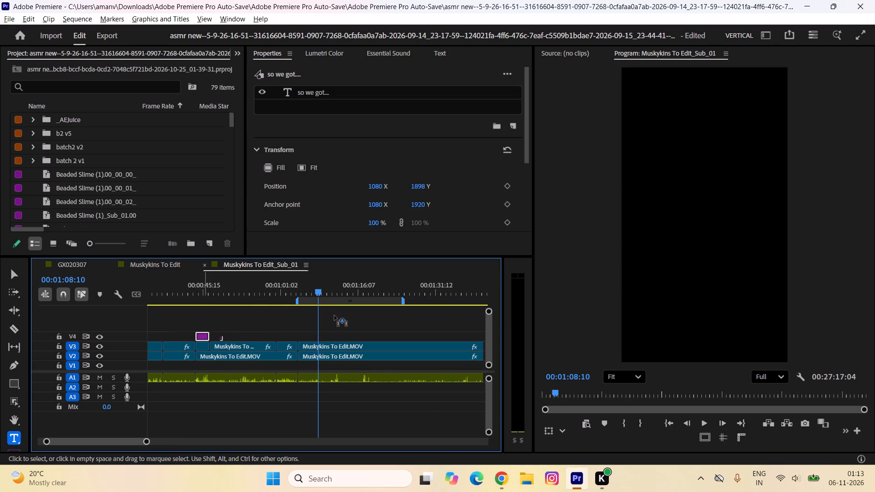
{"action": "left_click_drag", "start_coordinate": [335, 316], "coordinate": [307, 336], "text": "alt"}
Play back the original "so we got...." caption and its copy to check their placement over the footage.
{"action": "left_click", "coordinate": [197, 304]}
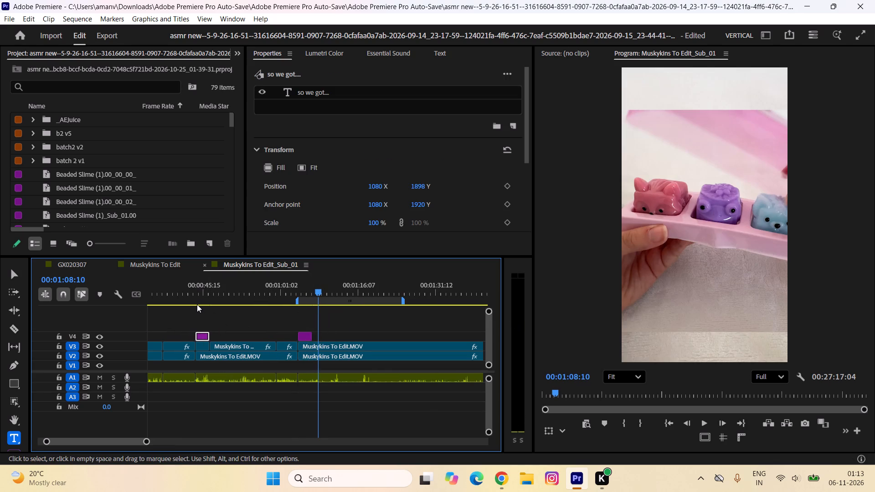
{"action": "left_click", "coordinate": [198, 289]}
{"action": "key", "text": "space"}
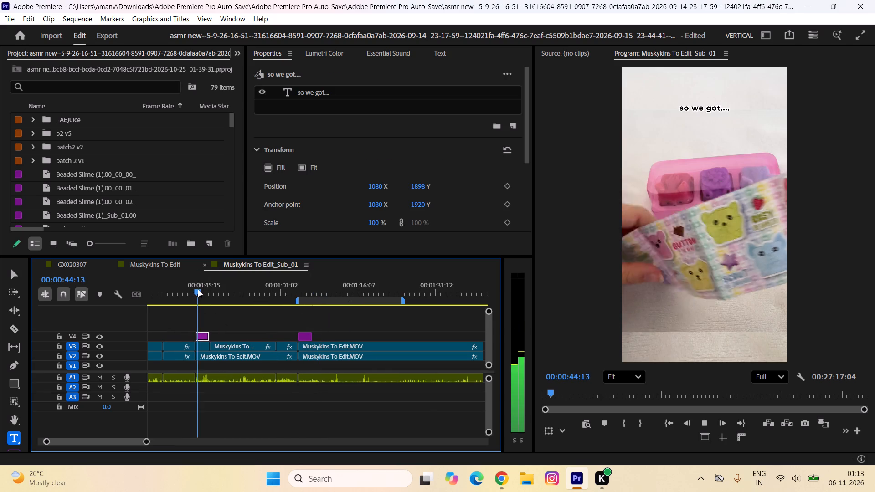
{"action": "key", "text": "space"}
{"action": "key", "text": "space"}
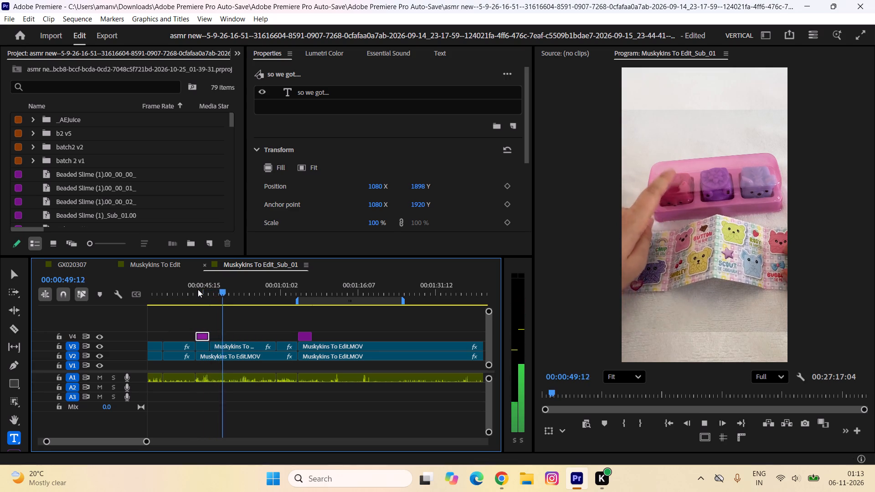
{"action": "left_click", "coordinate": [296, 291]}
{"action": "key", "text": "space"}
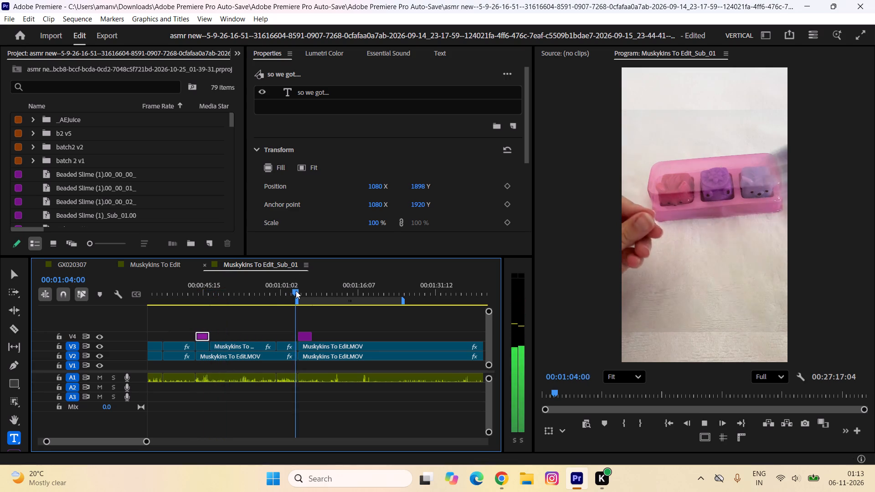
{"action": "type", "text": "==="}
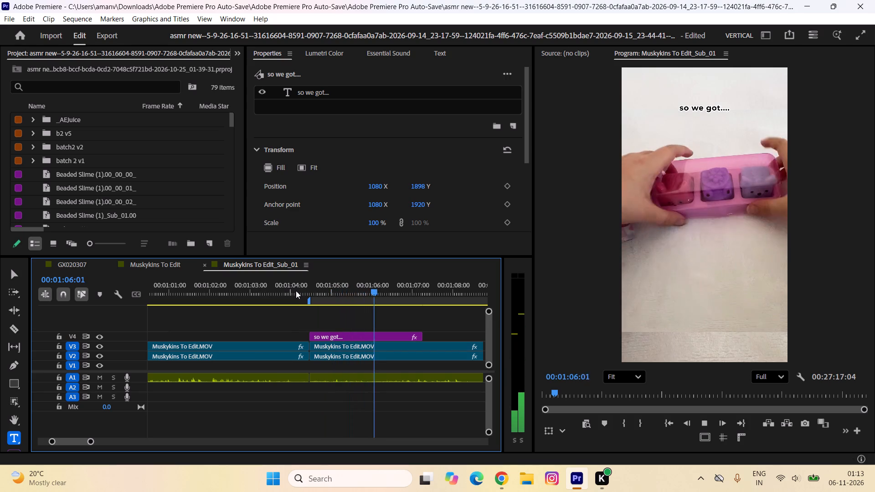
{"action": "key", "text": "space"}
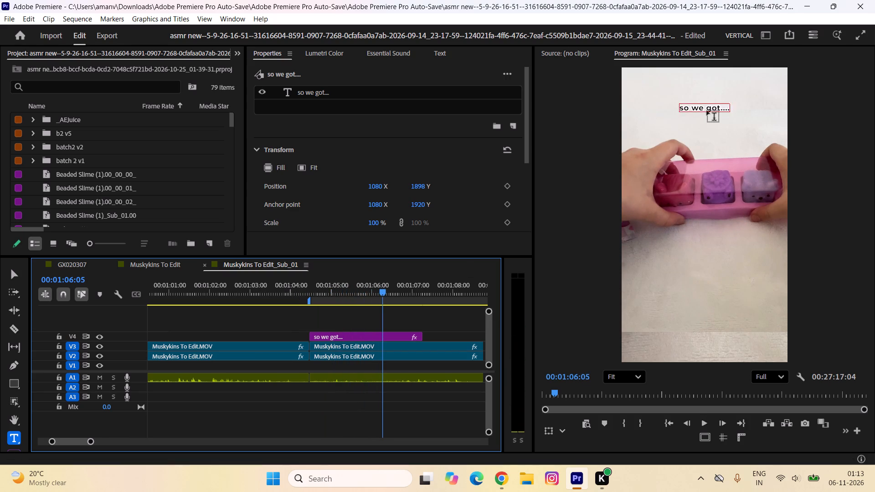
Clear all the text from the copied "so we got...." caption above the trimmed clip.
{"action": "triple_click", "coordinate": [709, 107]}
{"action": "left_click", "coordinate": [709, 107]}
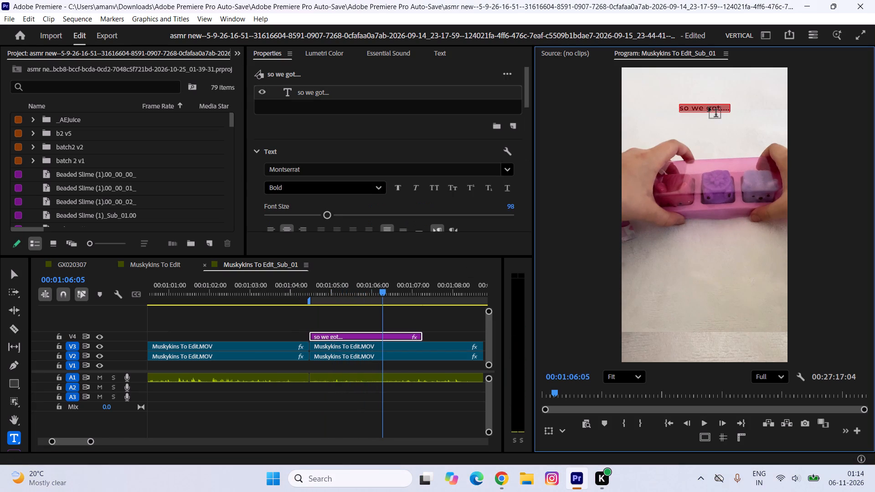
{"action": "type", "text": "--"}
{"action": "key", "text": "BackSpace"}
{"action": "key", "text": "BackSpace"}
{"action": "key", "text": "BackSpace"}
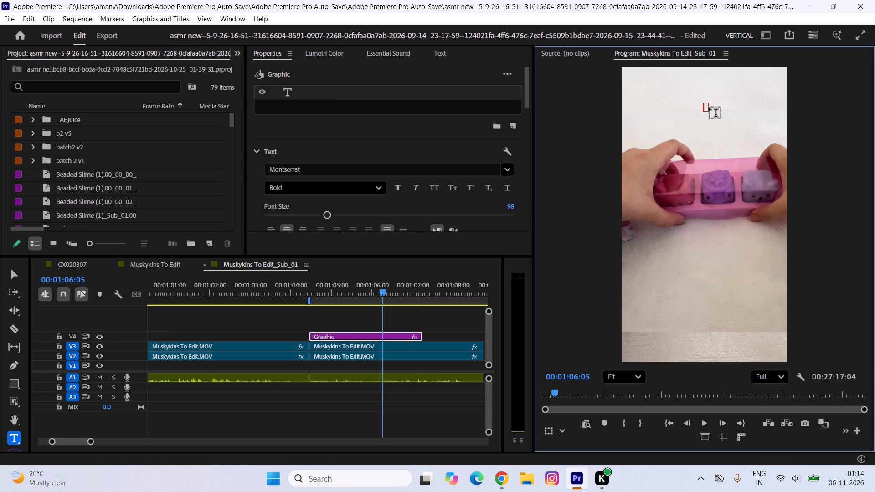
{"action": "type", "text": "le"}
{"action": "key", "text": "BackSpace"}
{"action": "key", "text": "BackSpace"}
{"action": "key", "text": "BackSpace"}
{"action": "key", "text": "BackSpace"}
{"action": "key", "text": "BackSpace"}
Enter the two-line caption "ASMR" / "Cute Mini Mushkins" in the emptied V4 caption above the trimmed clip.
{"action": "key", "text": "shift+a"}
{"action": "key", "text": "shift+s"}
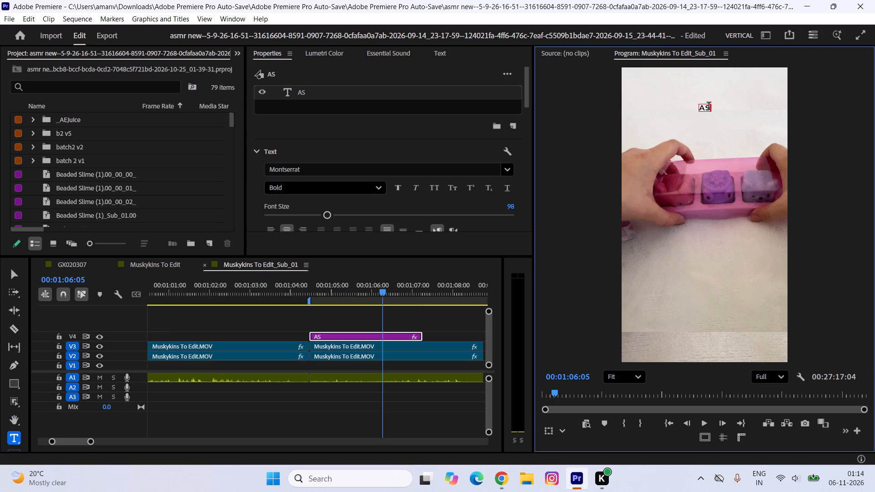
{"action": "key", "text": "shift+m"}
{"action": "key", "text": "shift+r"}
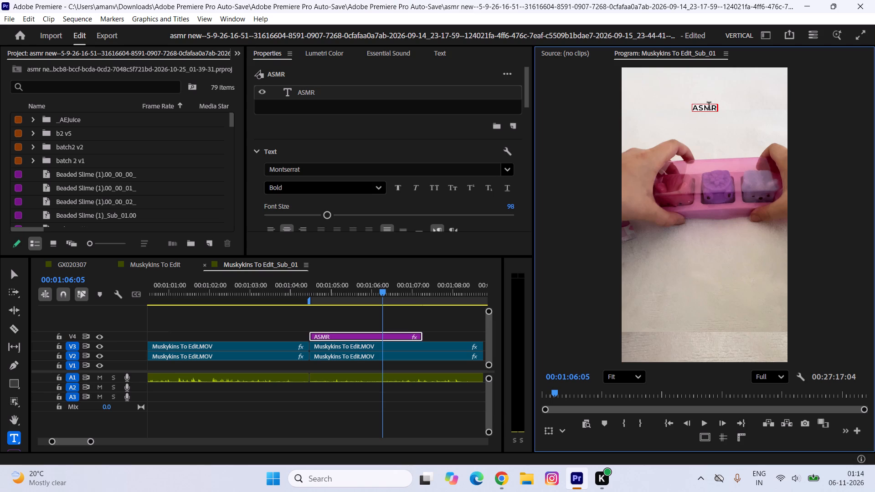
{"action": "key", "text": "shift+Return"}
{"action": "type", "text": "Cute"}
{"action": "key", "text": "space"}
{"action": "type", "text": "Mini"}
{"action": "key", "text": "space"}
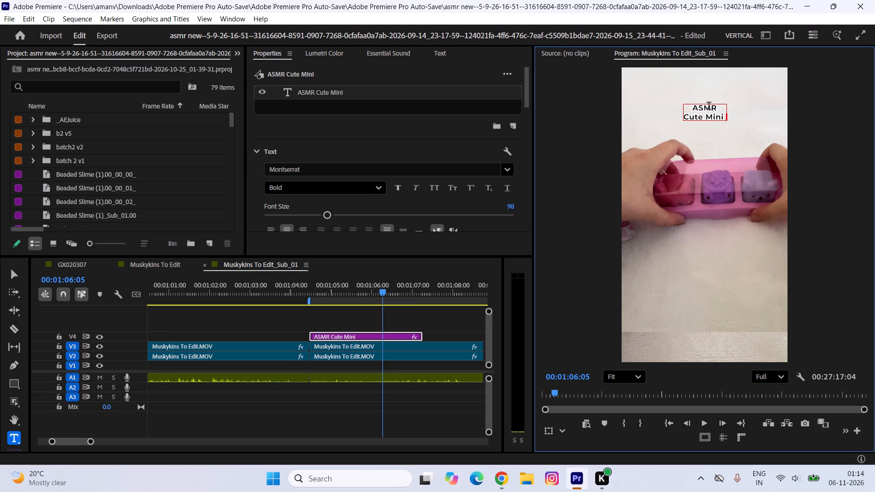
{"action": "type", "text": "Mu"}
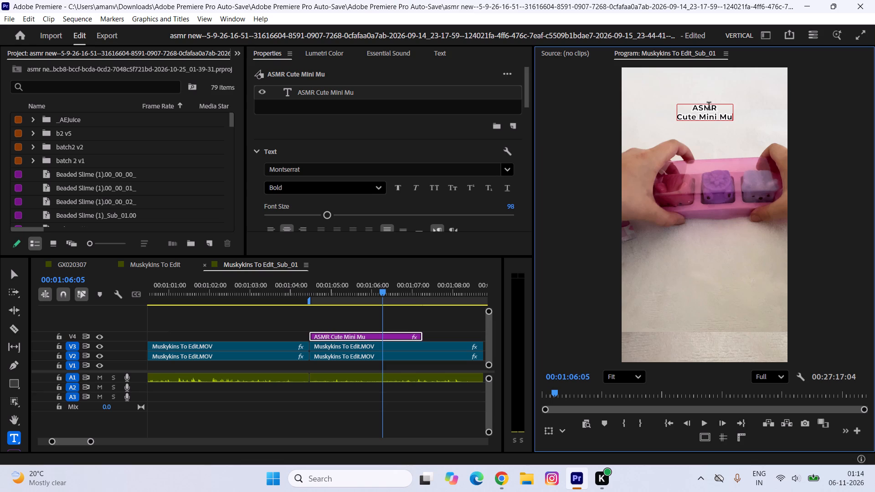
{"action": "type", "text": "sh"}
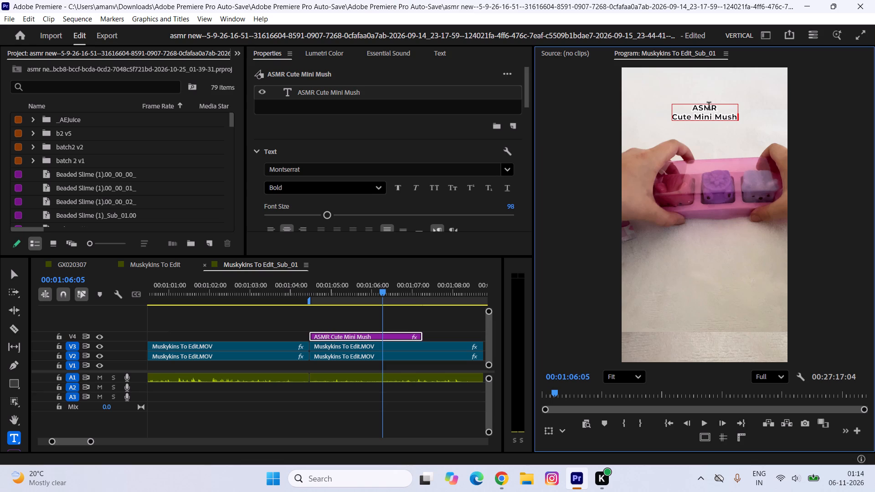
{"action": "type", "text": "kin"}
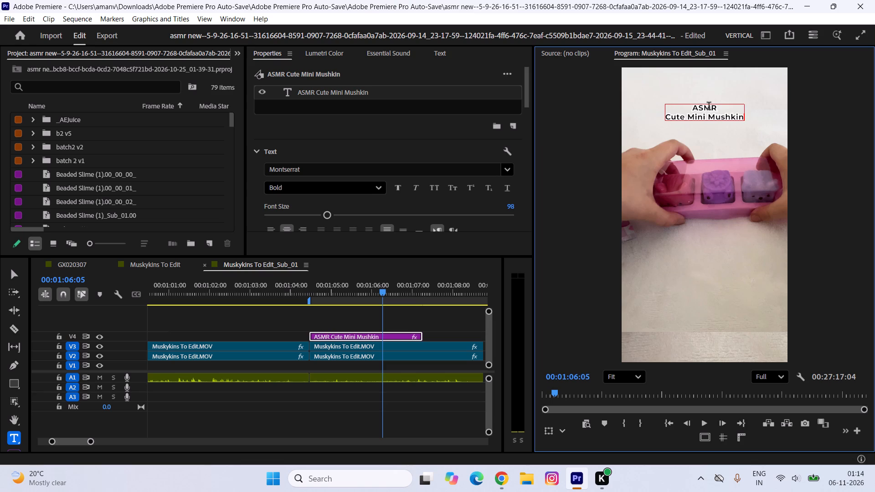
{"action": "key", "text": "s"}
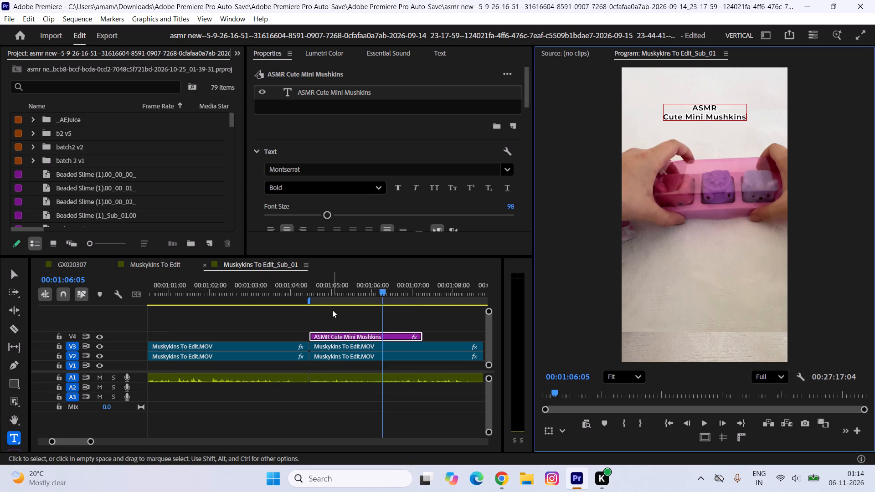
Scrub through the captioned opening to check how its captions name the product and squishies, and return to the ASMR caption at about 00:01:05.
{"action": "left_click", "coordinate": [332, 310]}
{"action": "type", "text": "---"}
{"action": "left_click", "coordinate": [224, 292]}
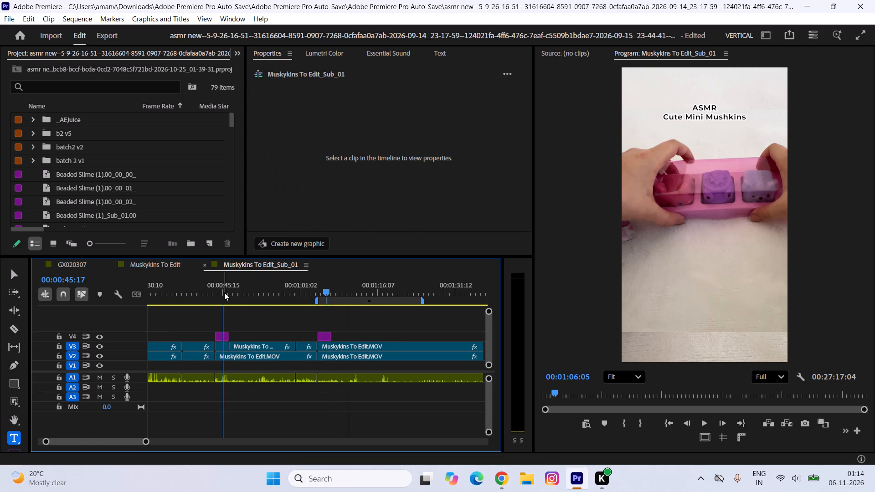
{"action": "left_click_drag", "start_coordinate": [219, 298], "coordinate": [171, 301]}
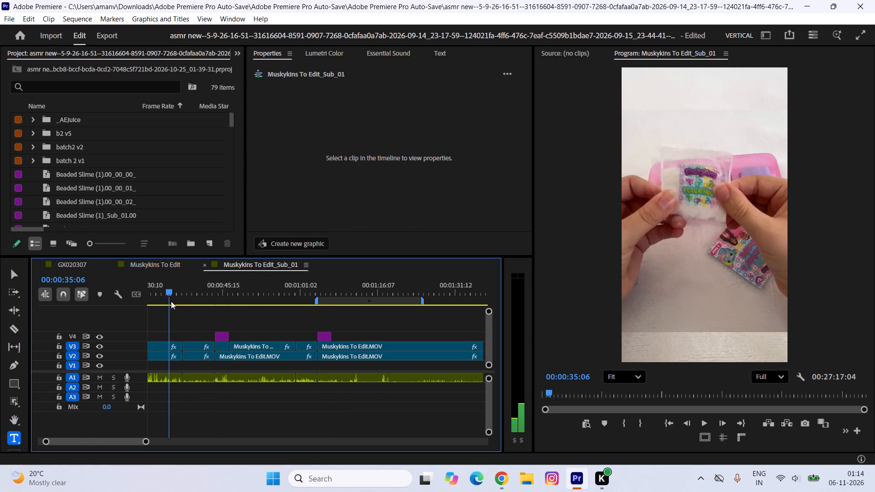
{"action": "left_click_drag", "start_coordinate": [171, 301], "coordinate": [154, 301]}
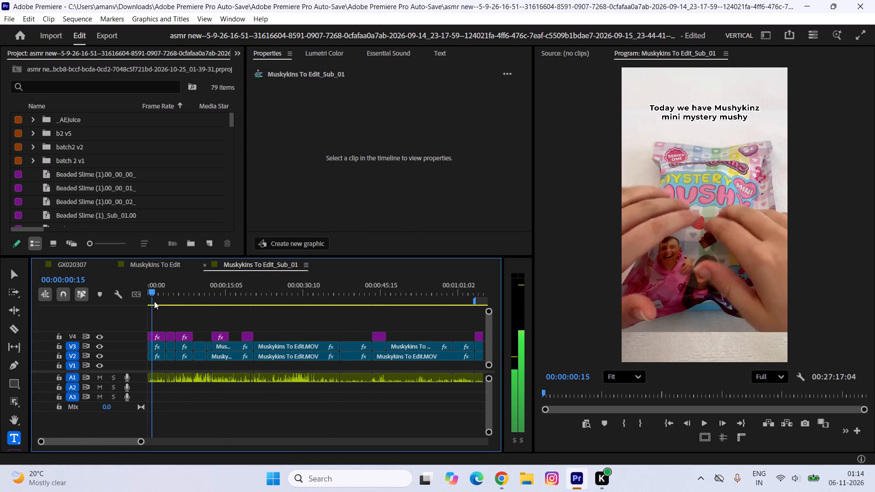
{"action": "left_click_drag", "start_coordinate": [154, 301], "coordinate": [114, 304]}
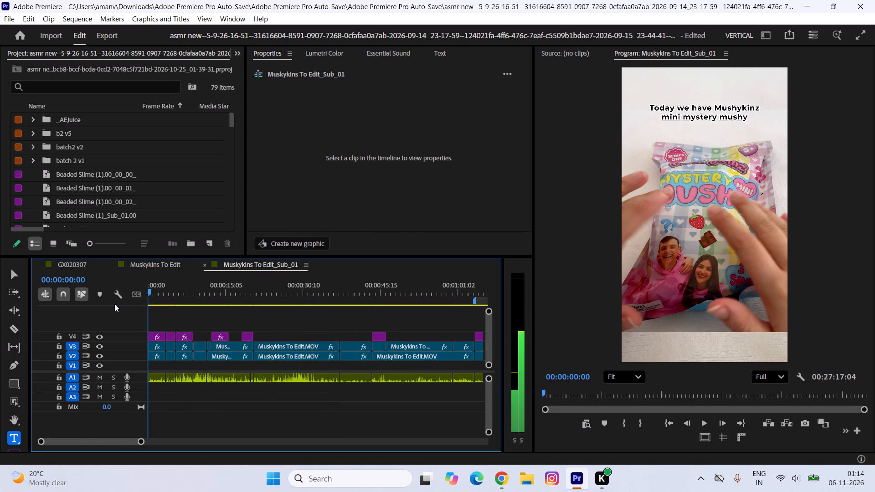
{"action": "left_click_drag", "start_coordinate": [114, 304], "coordinate": [164, 289]}
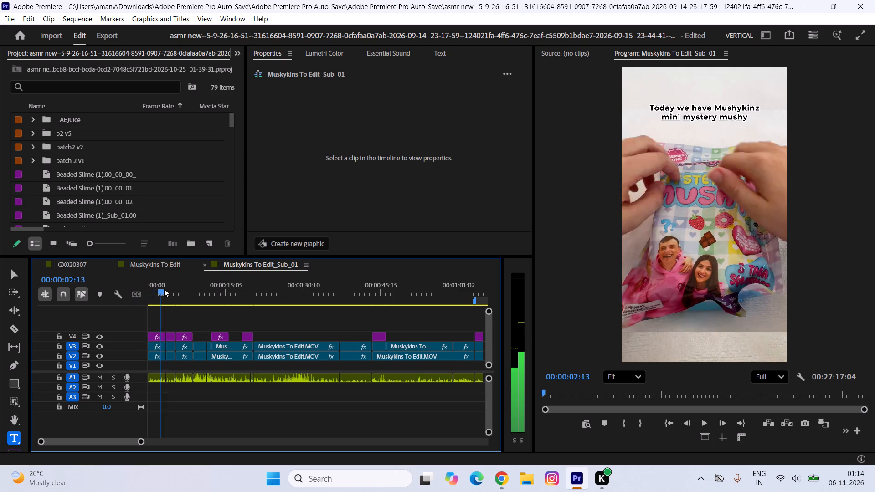
{"action": "left_click_drag", "start_coordinate": [164, 289], "coordinate": [171, 288]}
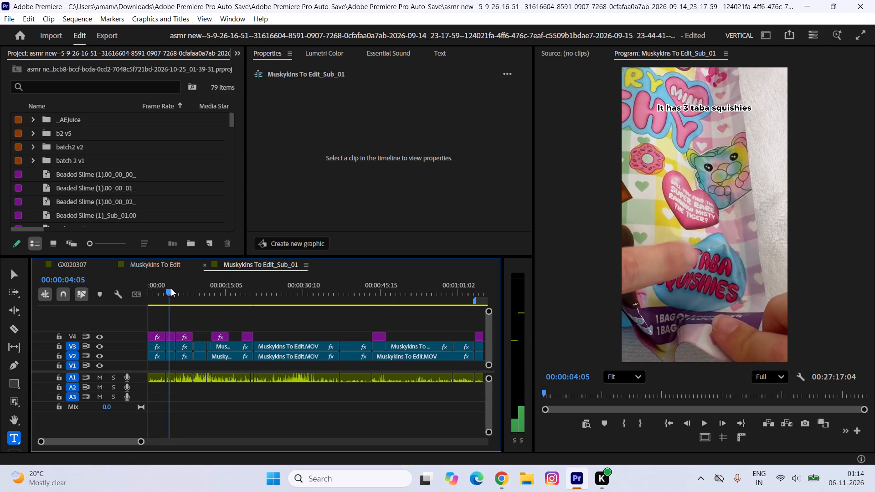
{"action": "left_click_drag", "start_coordinate": [171, 288], "coordinate": [176, 287]}
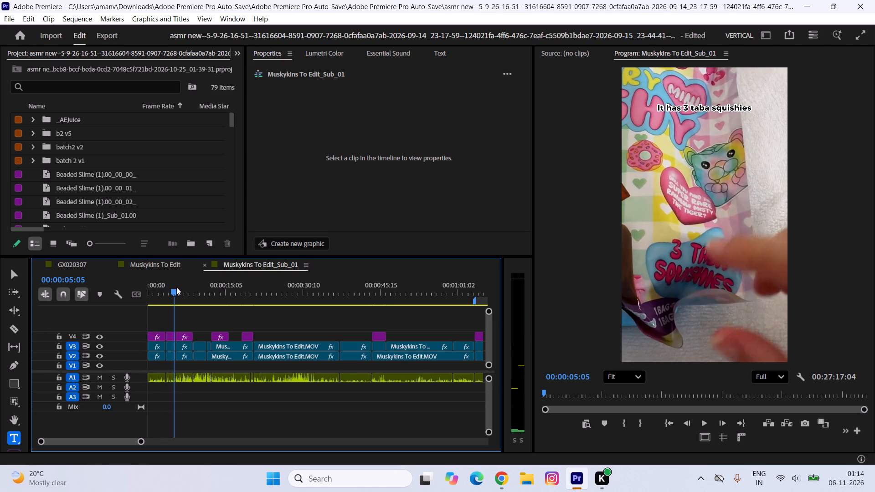
{"action": "left_click_drag", "start_coordinate": [176, 287], "coordinate": [462, 267]}
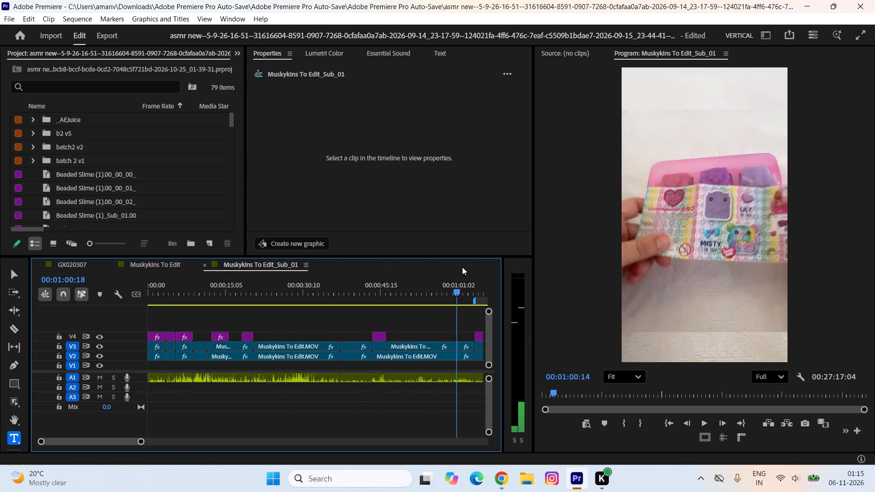
{"action": "left_click_drag", "start_coordinate": [462, 267], "coordinate": [476, 268]}
{"action": "type", "text": "--=== ="}
{"action": "key", "text": "space"}
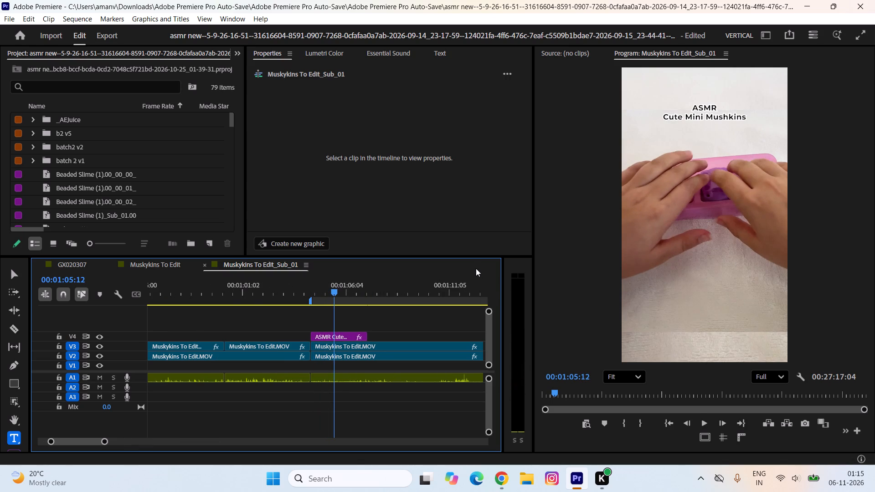
Replace the second line of the ASMR caption with "Taba Squishies".
{"action": "triple_click", "coordinate": [734, 118]}
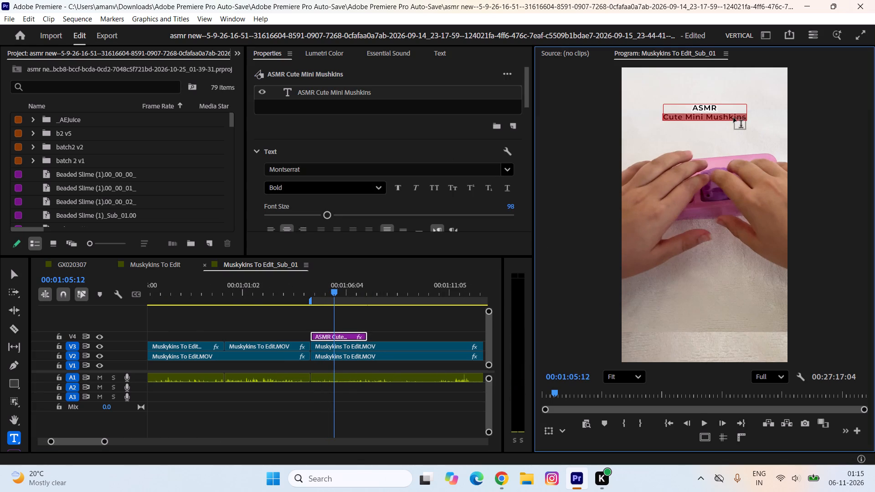
{"action": "type", "text": "Taba"}
{"action": "key", "text": "space"}
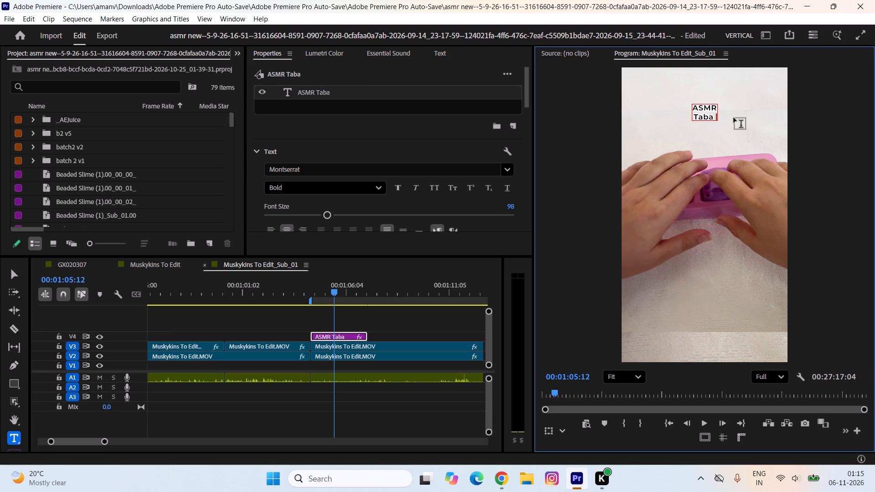
{"action": "key", "text": "shift+s"}
{"action": "type", "text": "quishy"}
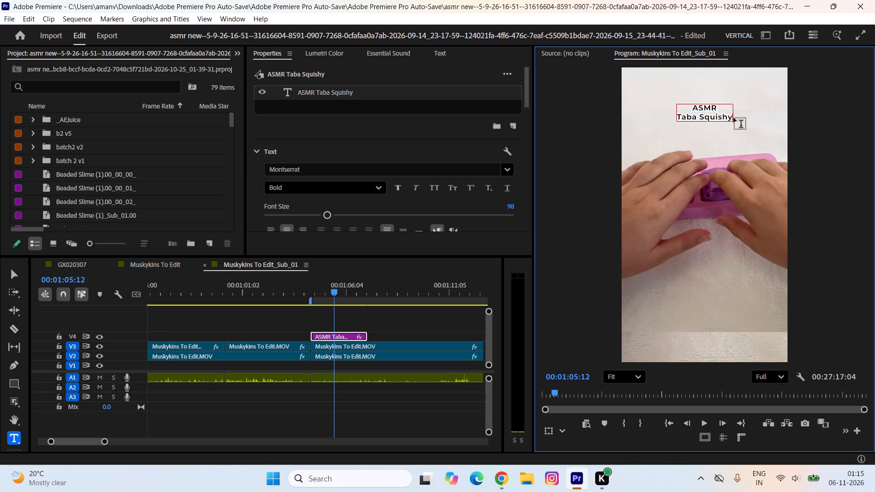
{"action": "key", "text": "BackSpace"}
{"action": "key", "text": "BackSpace"}
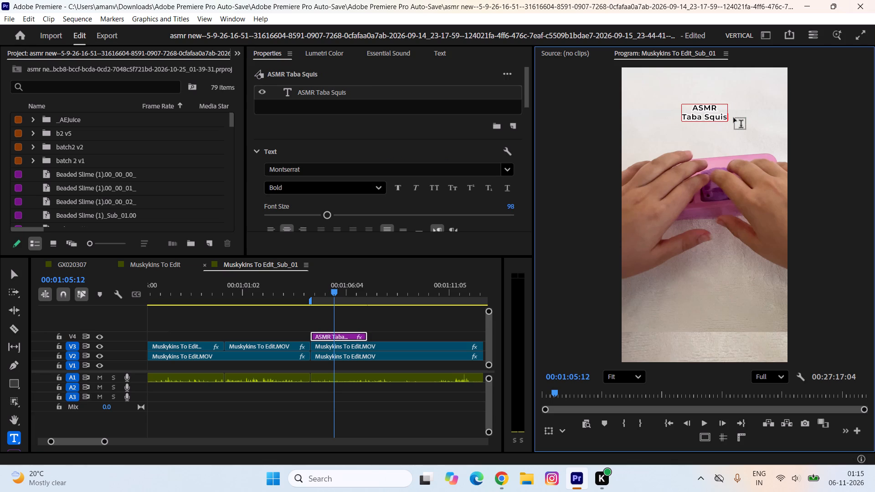
{"action": "type", "text": "hies"}
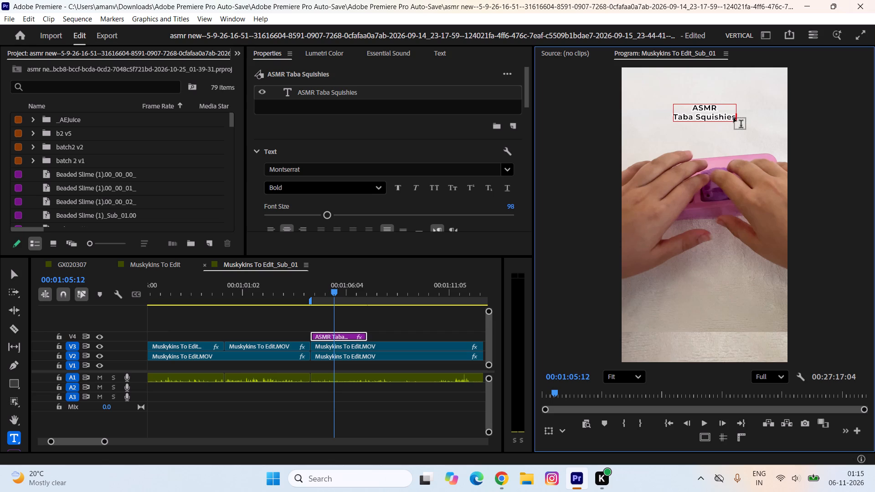
Play back the "ASMR Taba Squishies" caption and duplicate it on V4 to about 00:01:09.
{"action": "left_click", "coordinate": [311, 291]}
{"action": "key", "text": "space"}
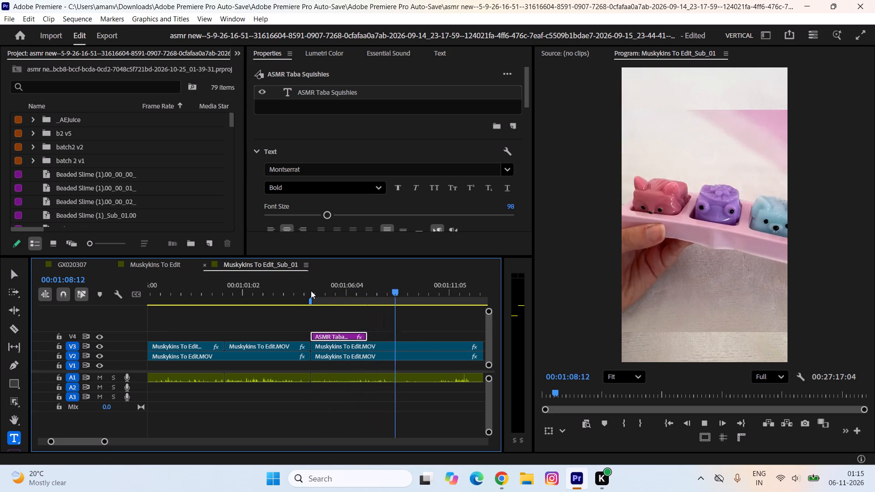
{"action": "key", "text": "space"}
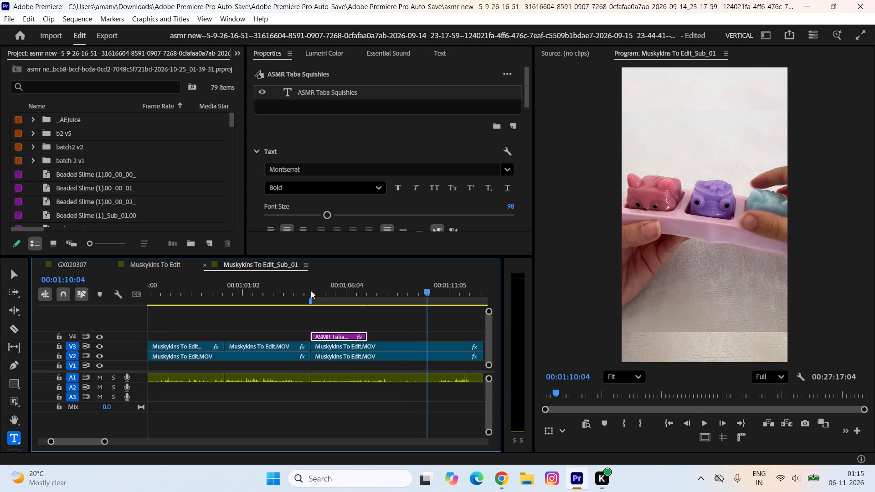
{"action": "left_click_drag", "start_coordinate": [326, 334], "coordinate": [430, 337], "text": "alt"}
Play back the section around both "ASMR Taba Squishies" captions from about 00:01:04 to check their timing.
{"action": "left_click", "coordinate": [414, 295]}
{"action": "key", "text": "space"}
{"action": "type", "text": "--"}
{"action": "left_click", "coordinate": [320, 287]}
{"action": "key", "text": "space"}
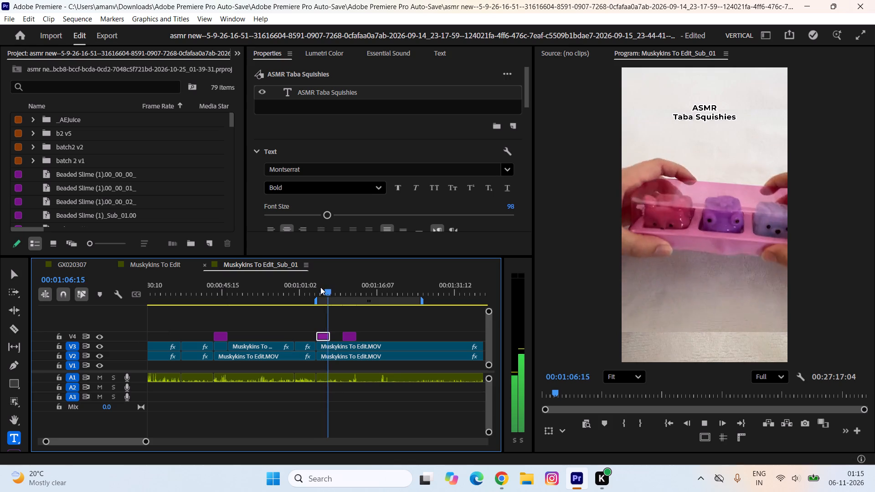
{"action": "left_click", "coordinate": [314, 290]}
{"action": "key", "text": "space"}
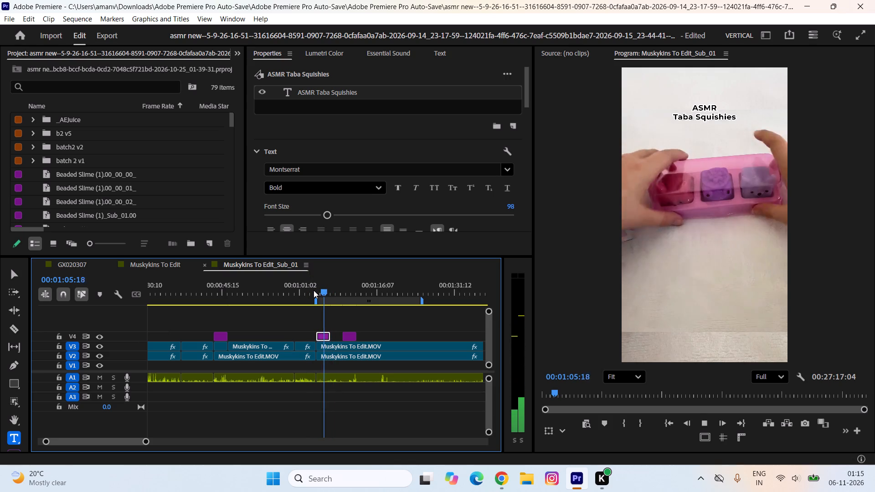
{"action": "key", "text": "space"}
Trim the end of the first "ASMR Taba Squishies" caption by 6 frames to a duration of 00:00:02:09.
{"action": "type", "text": "="}
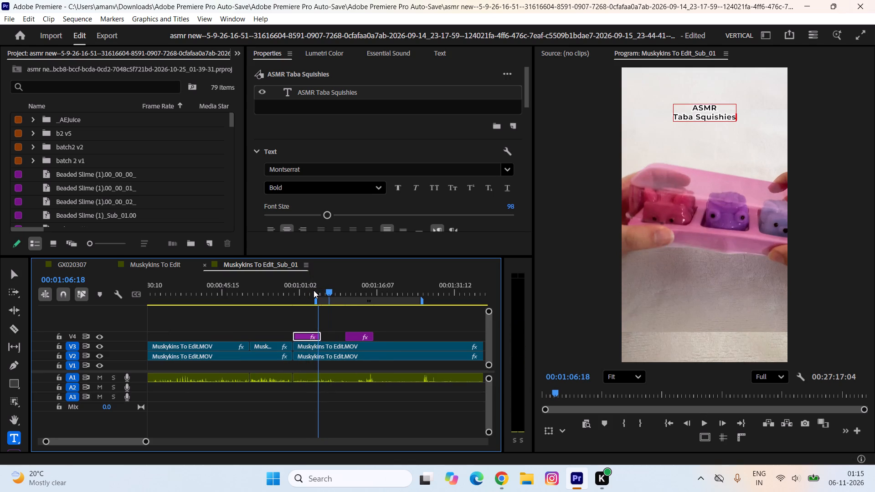
{"action": "left_click", "coordinate": [324, 335]}
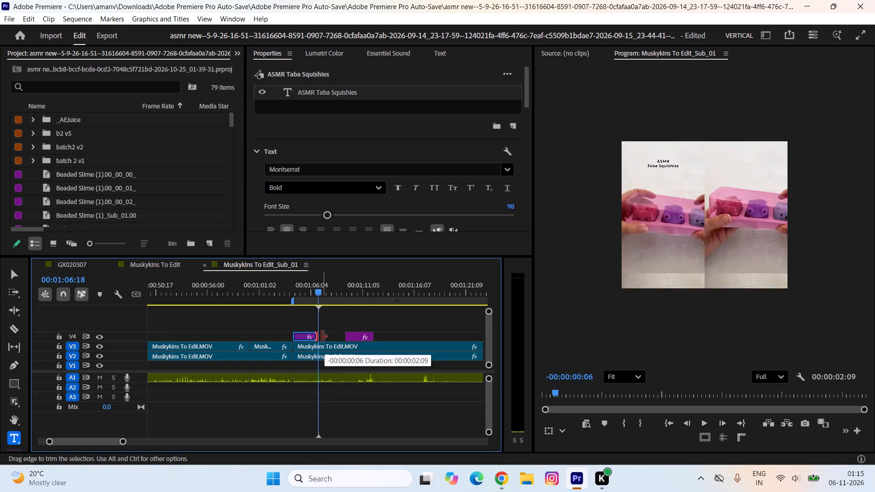
Play back the squishy footage from the trimmed caption's end to about 00:01:20 to review the section.
{"action": "key", "text": "space"}
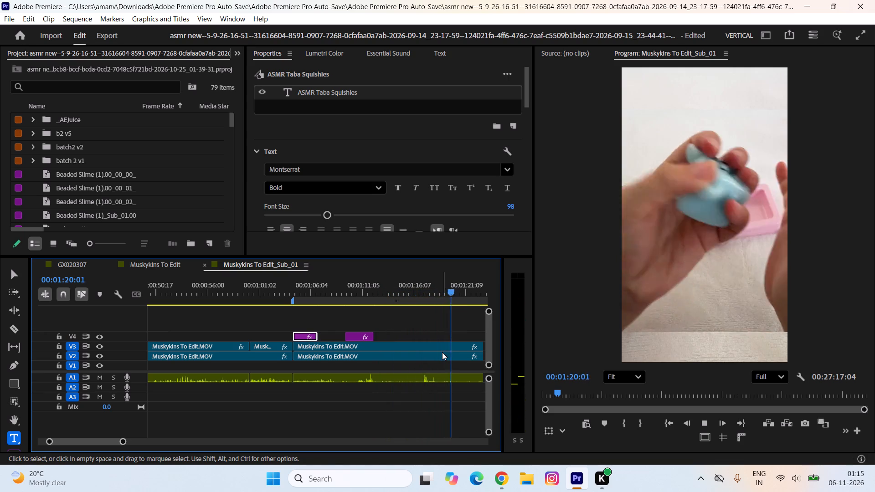
{"action": "key", "text": "space"}
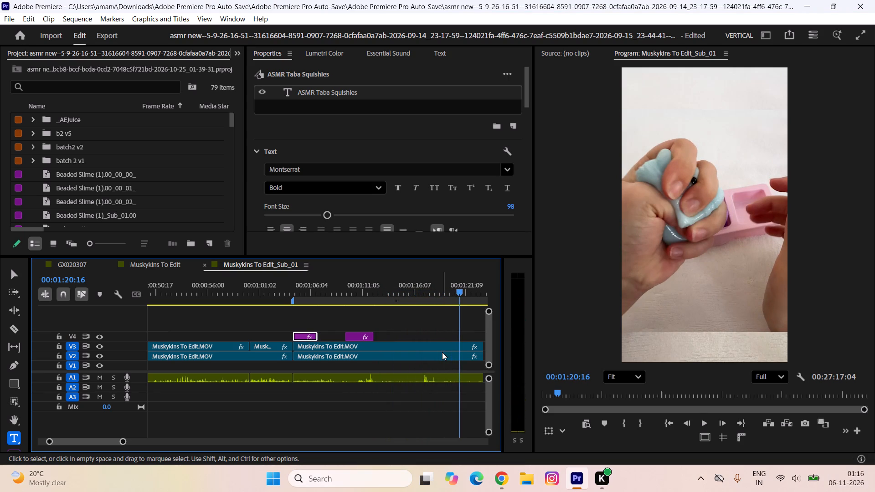
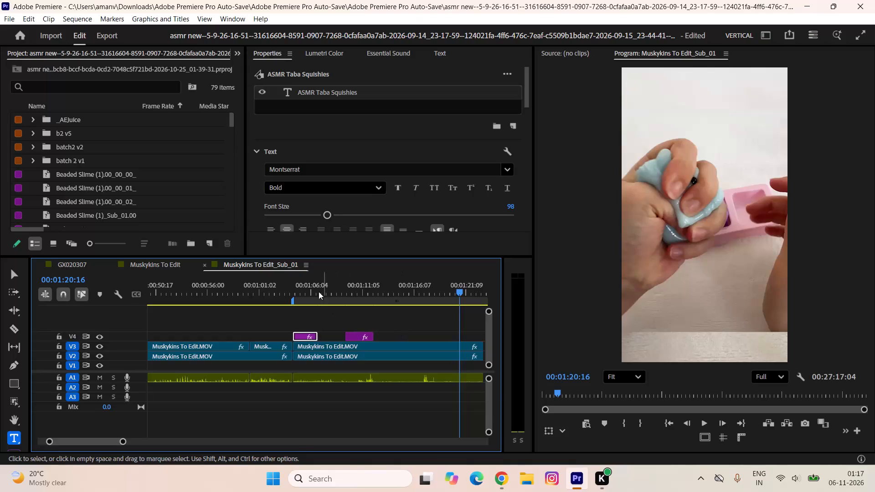
Play back from the first caption at about 00:01:04 and move the second caption on V4 to start at about 00:01:15.
{"action": "left_click", "coordinate": [294, 287]}
{"action": "key", "text": "space"}
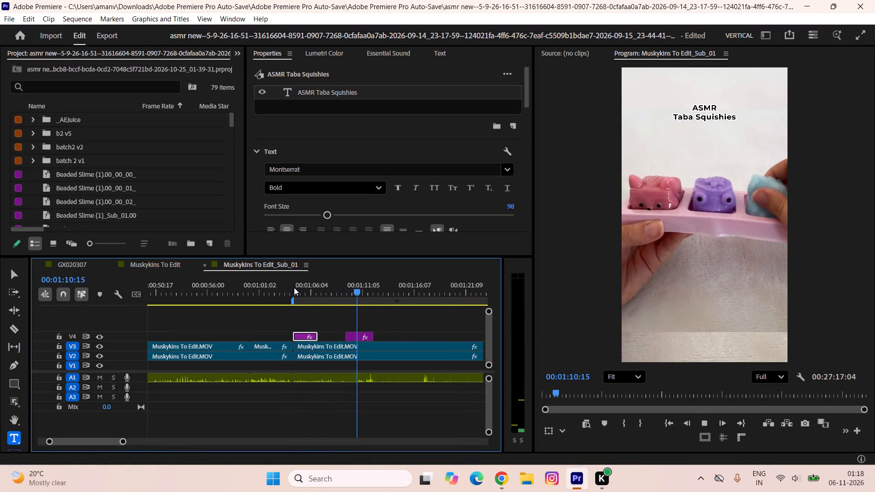
{"action": "key", "text": "space"}
{"action": "key", "text": "space"}
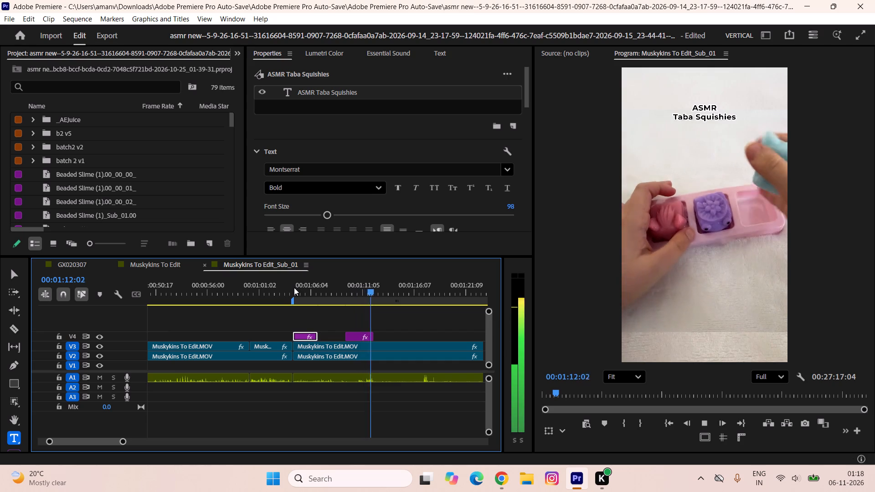
{"action": "type", "text": "--="}
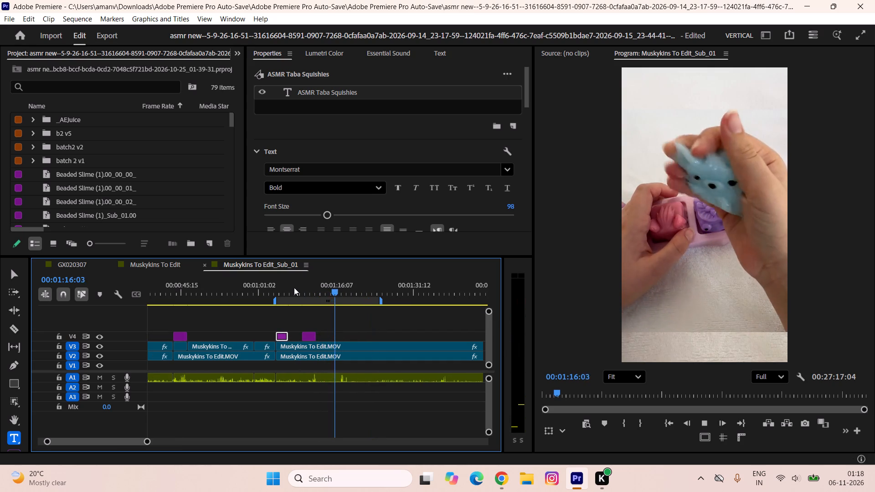
{"action": "key", "text": "space"}
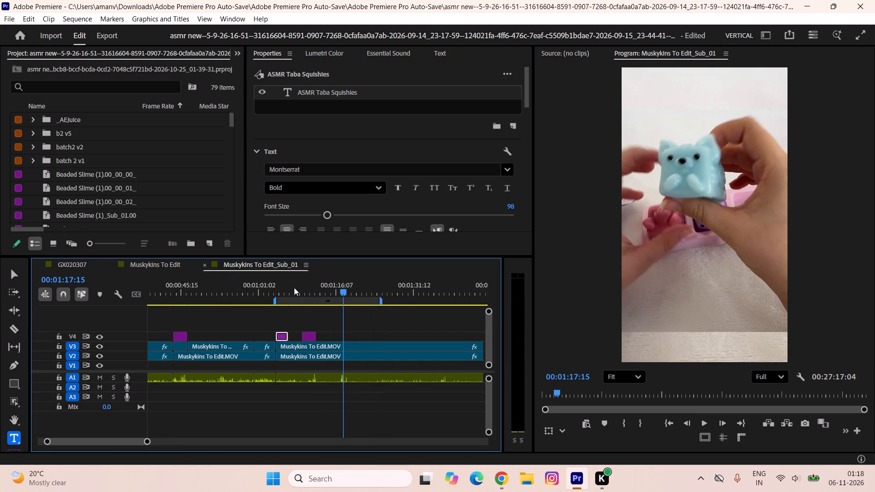
{"action": "left_click_drag", "start_coordinate": [308, 333], "coordinate": [338, 336]}
Play back the lead-in to the second caption and shift the caption to start at 00:01:14:17.
{"action": "left_click", "coordinate": [324, 298]}
{"action": "key", "text": "space"}
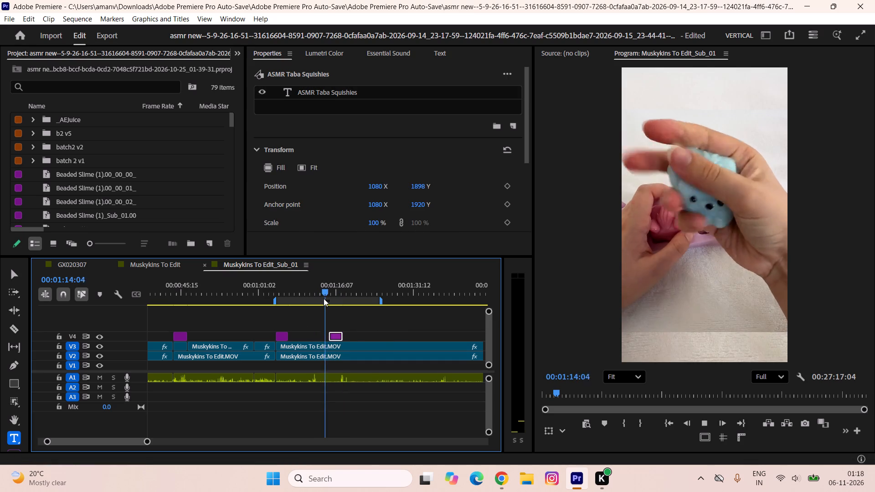
{"action": "left_click", "coordinate": [310, 291]}
{"action": "key", "text": "space"}
{"action": "type", "text": "=="}
{"action": "key", "text": "space"}
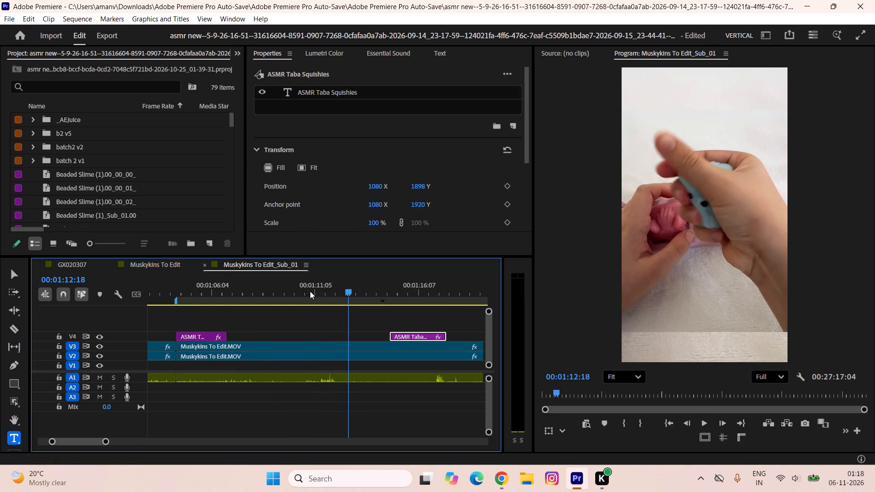
{"action": "key", "text": "space"}
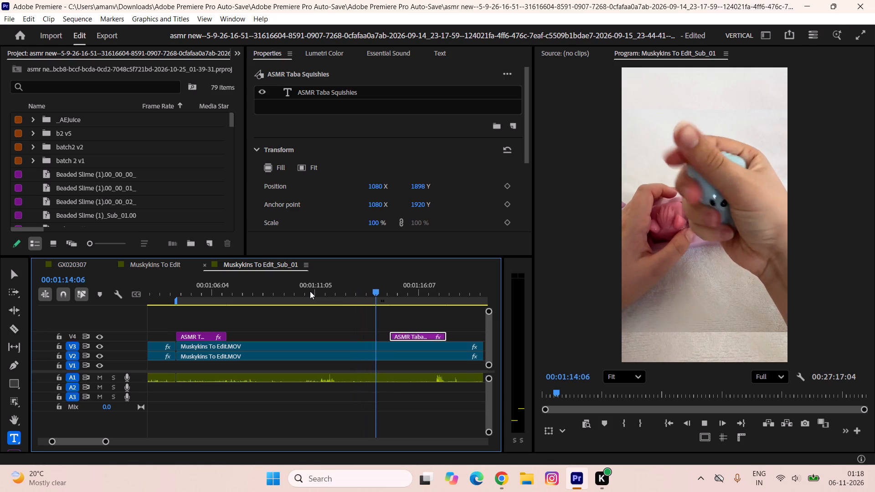
{"action": "key", "text": "space"}
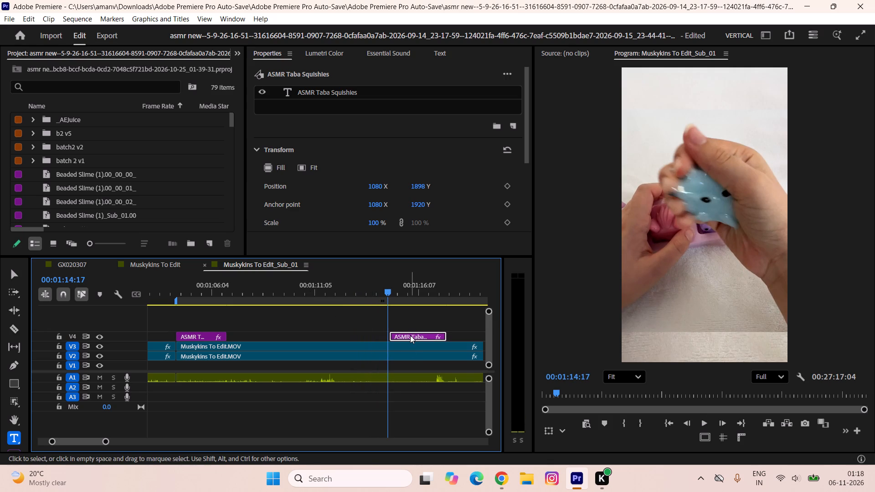
{"action": "left_click_drag", "start_coordinate": [410, 335], "coordinate": [401, 335]}
Replace the text of the second caption with "It's very soft".
{"action": "key", "text": "space"}
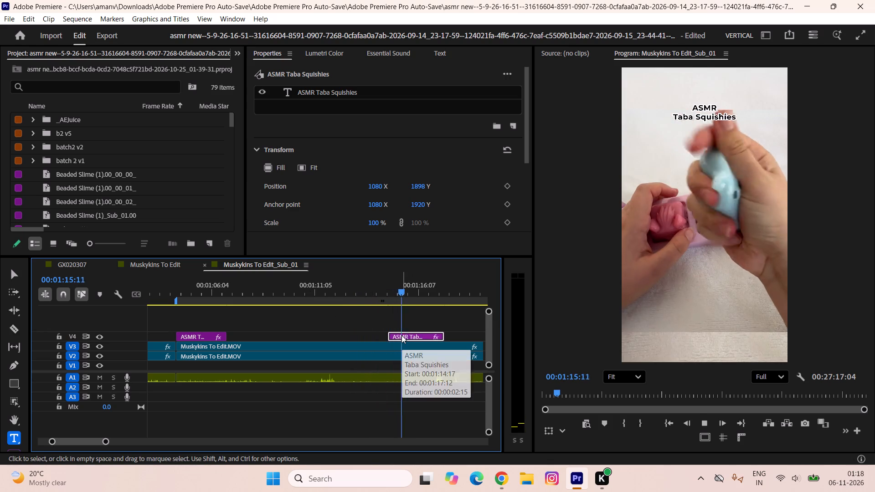
{"action": "key", "text": "space"}
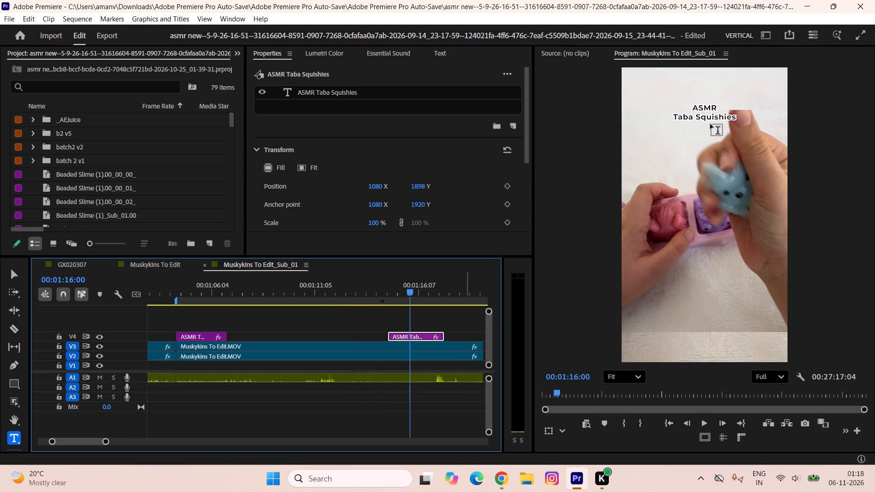
{"action": "triple_click", "coordinate": [715, 120]}
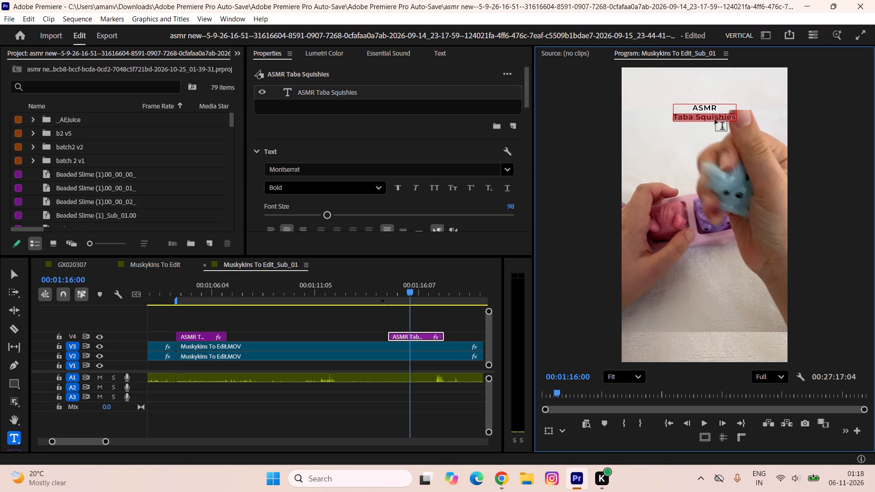
{"action": "key", "text": "BackSpace"}
{"action": "key", "text": "BackSpace"}
{"action": "key", "text": "BackSpace"}
{"action": "key", "text": "BackSpace"}
{"action": "key", "text": "BackSpace"}
{"action": "key", "text": "BackSpace"}
{"action": "key", "text": "BackSpace"}
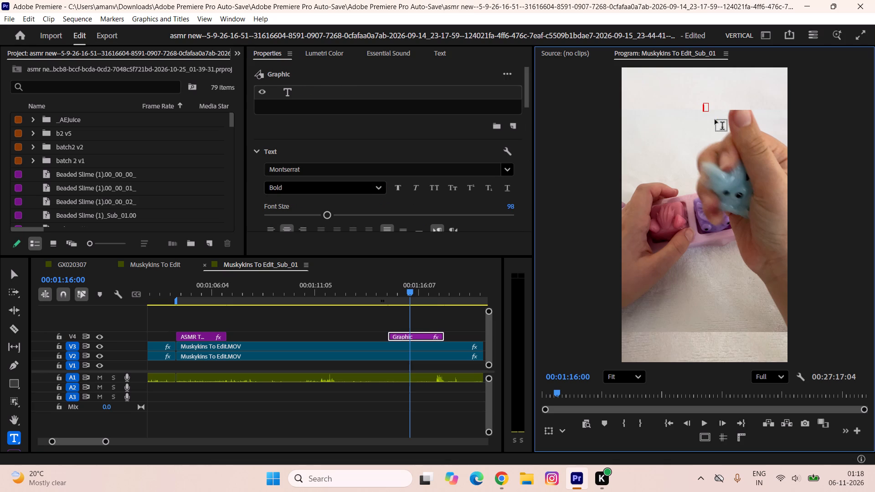
{"action": "type", "text": "It's"}
{"action": "key", "text": "space"}
{"action": "type", "text": "very soft"}
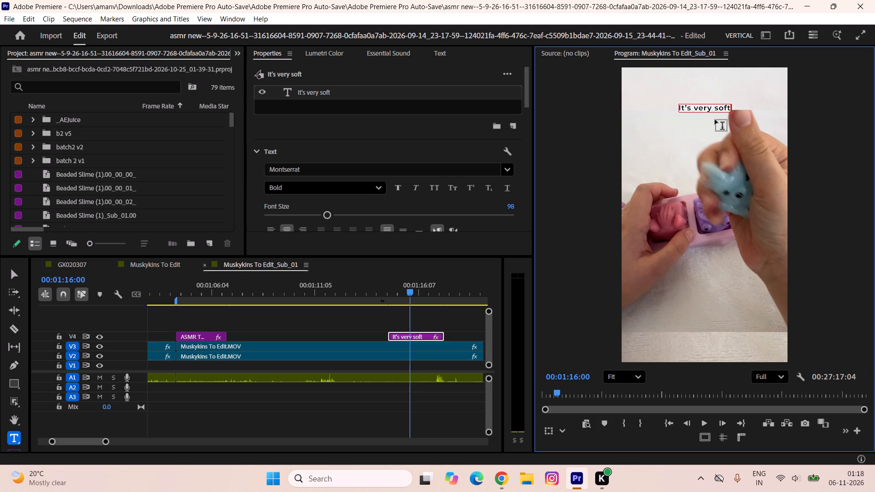
Play back the captioned section and the following squishy footage to about 00:01:28 to review caption timing and pacing.
{"action": "left_click", "coordinate": [379, 292]}
{"action": "key", "text": "space"}
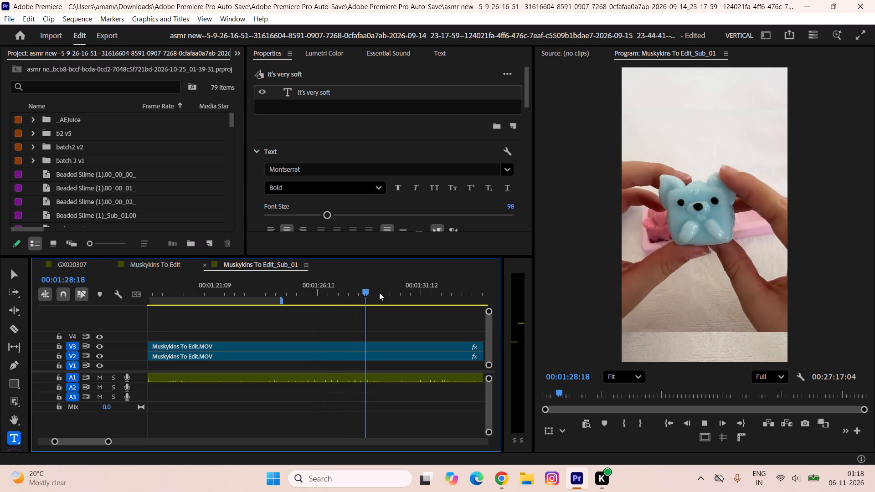
{"action": "key", "text": "space"}
{"action": "type", "text": "--"}
{"action": "left_click", "coordinate": [213, 289]}
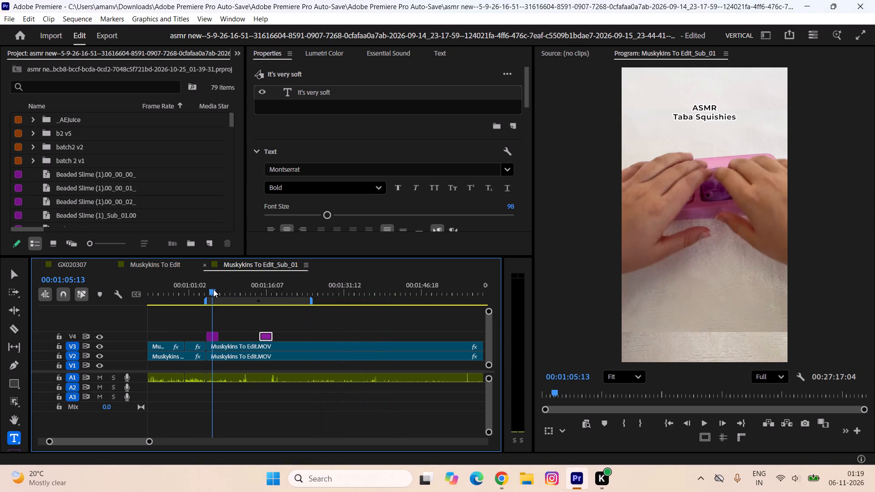
{"action": "key", "text": "space"}
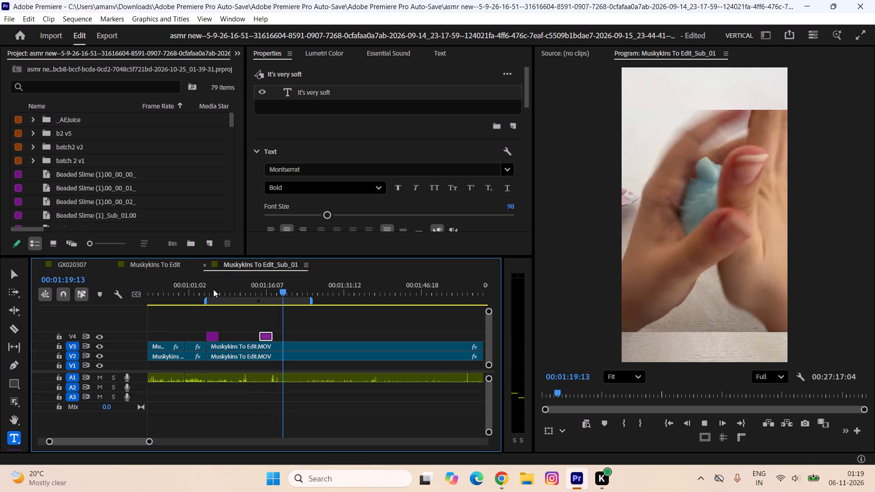
{"action": "key", "text": "space"}
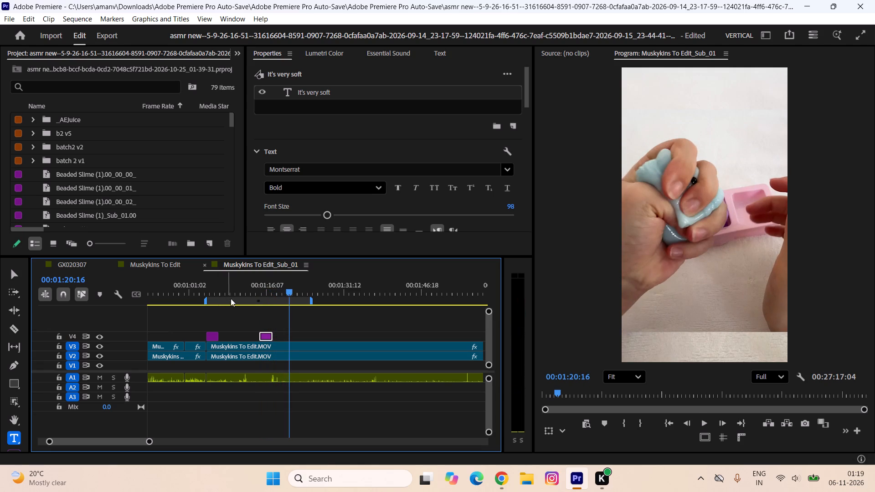
{"action": "left_click", "coordinate": [250, 290]}
{"action": "key", "text": "space"}
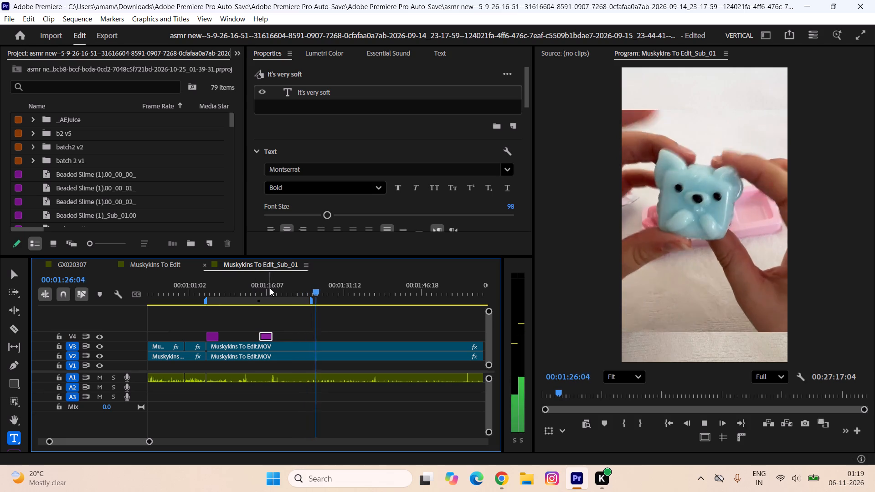
Split the Muskykins footage on V2, V3 and A1 at 00:01:17:06, near the end of the "It's very soft" caption.
{"action": "left_click", "coordinate": [251, 290]}
{"action": "key", "text": "space"}
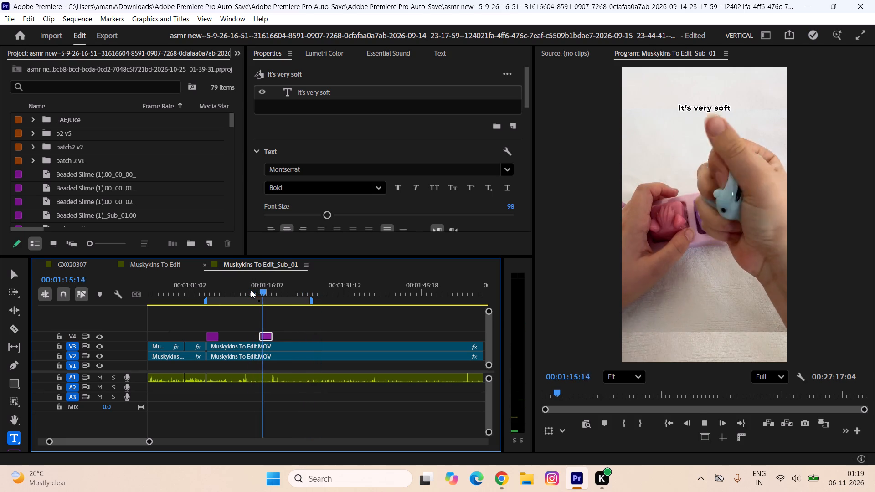
{"action": "key", "text": "space"}
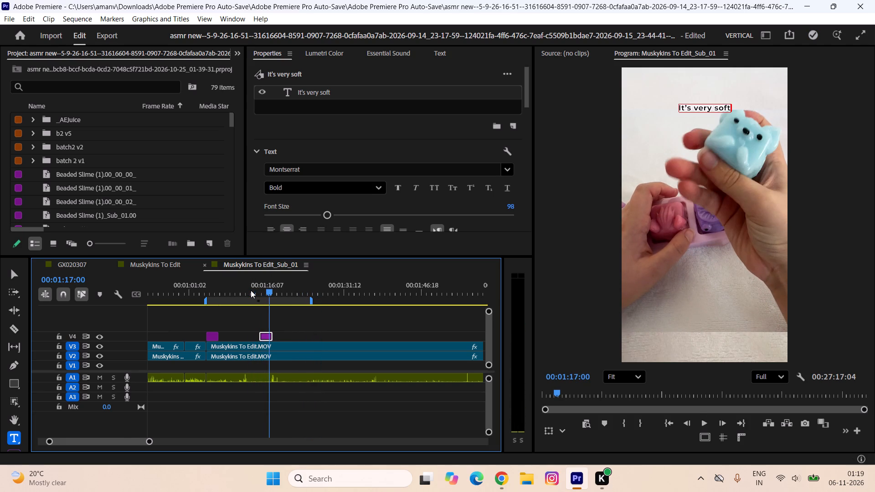
{"action": "type", "text": "=="}
{"action": "key", "text": "space"}
{"action": "key", "text": "space"}
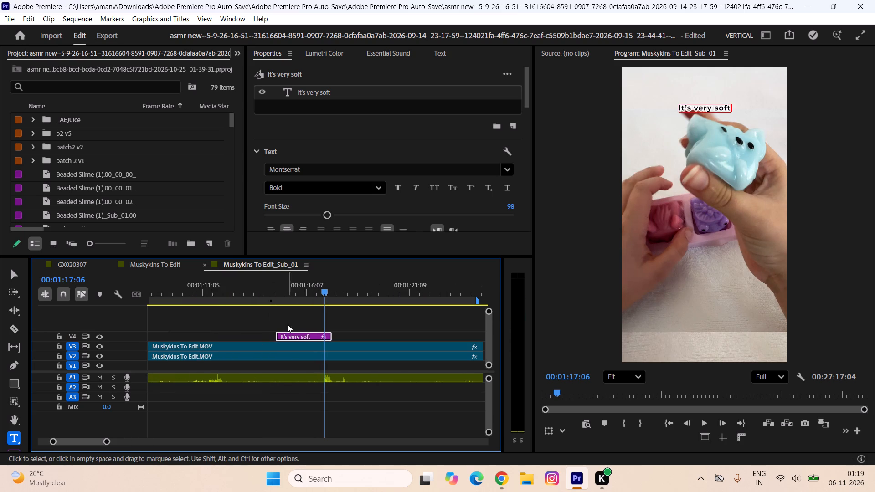
{"action": "left_click_drag", "start_coordinate": [358, 328], "coordinate": [352, 387]}
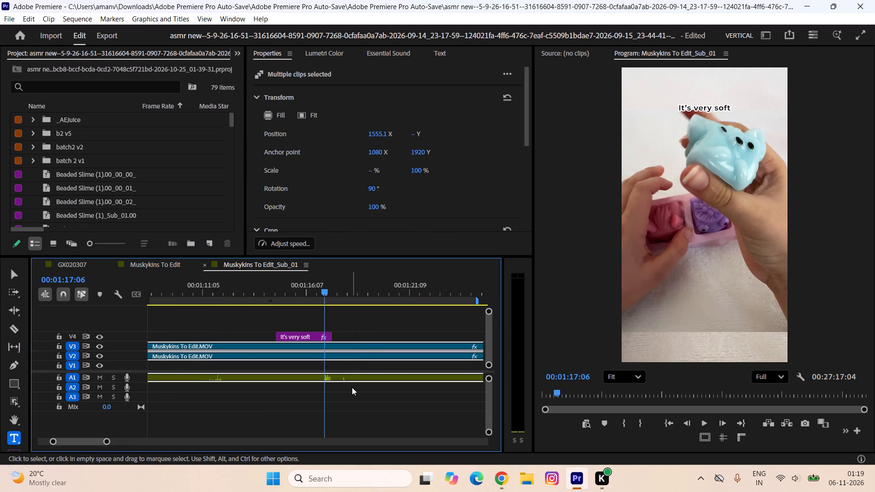
{"action": "type", "text": "z"}
Ripple-trim the footage from the 00:01:17:06 cut up to 00:01:24:07.
{"action": "key", "text": "space"}
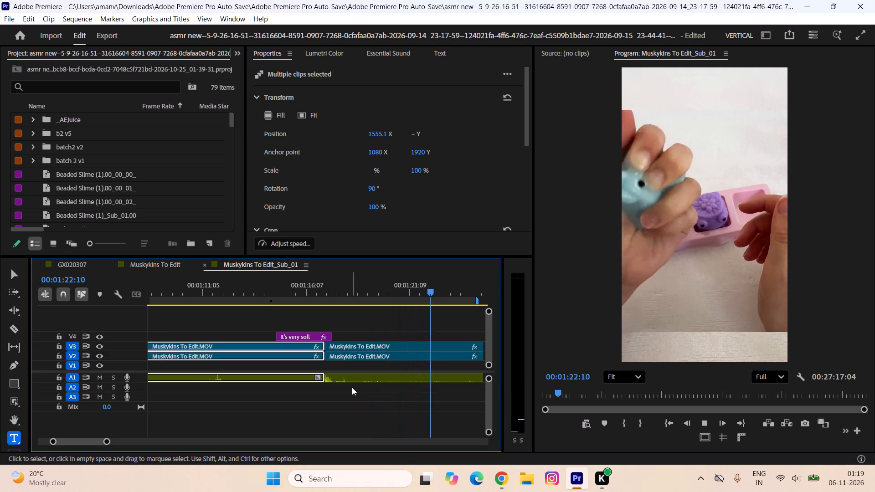
{"action": "key", "text": "space"}
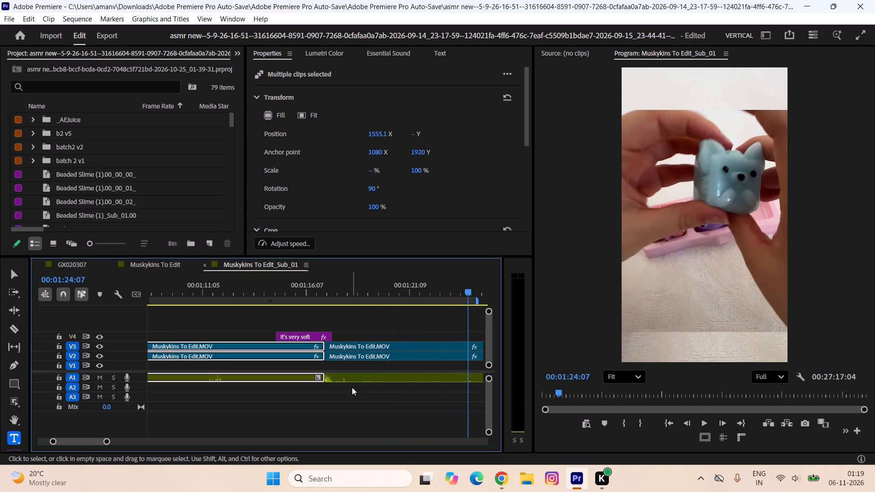
{"action": "type", "text": "q"}
Ripple-trim the start of the footage after the 00:01:17:06 cut up to 00:01:18:03.
{"action": "key", "text": "space"}
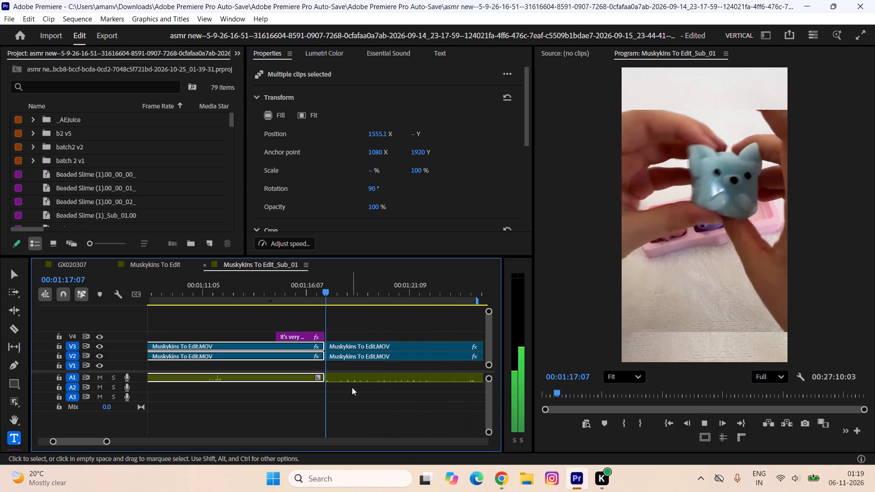
{"action": "key", "text": "space"}
{"action": "key", "text": "space"}
{"action": "key", "text": "space"}
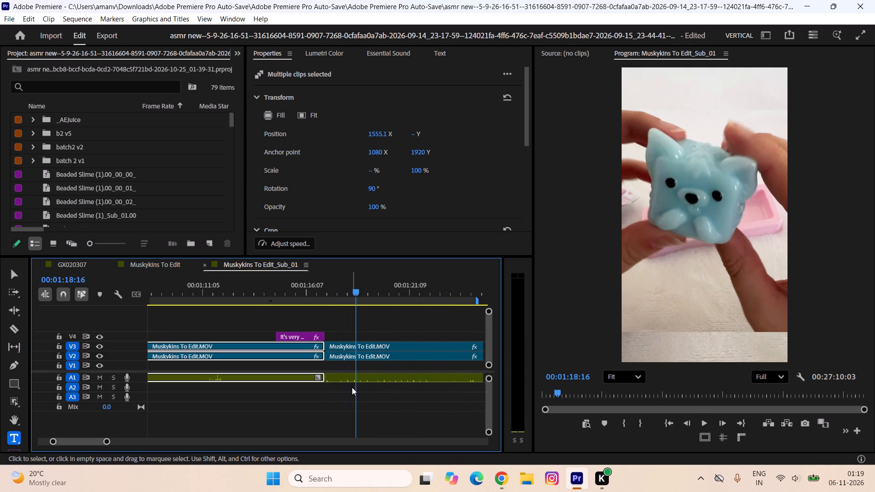
{"action": "key", "text": "Left"}
{"action": "key", "text": "Left"}
{"action": "key", "text": "Left"}
{"action": "key", "text": "Left"}
{"action": "key", "text": "Left"}
{"action": "key", "text": "Left"}
{"action": "key", "text": "Left"}
{"action": "key", "text": "Left"}
{"action": "key", "text": "Left"}
{"action": "key", "text": "Left"}
{"action": "key", "text": "Left"}
{"action": "key", "text": "Left"}
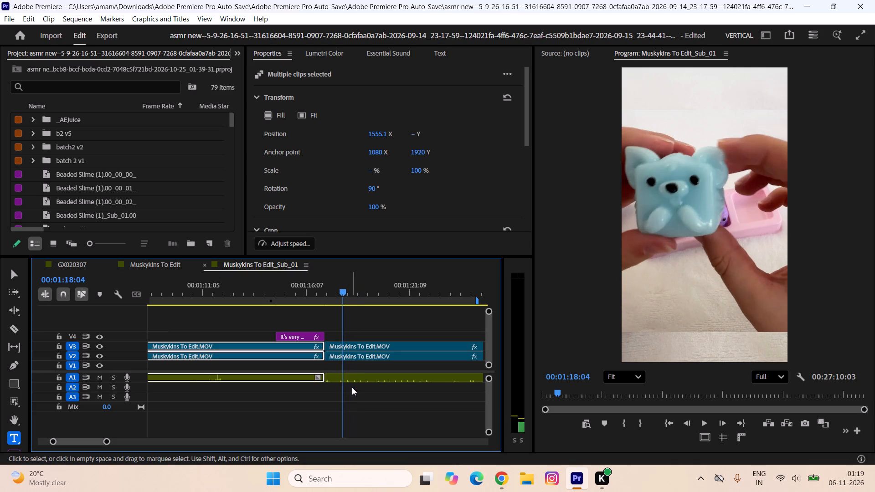
{"action": "key", "text": "Left"}
{"action": "type", "text": "q"}
Play back the new join and ripple-trim another 15 frames from the start of the footage after the 00:01:17:06 cut.
{"action": "key", "text": "space"}
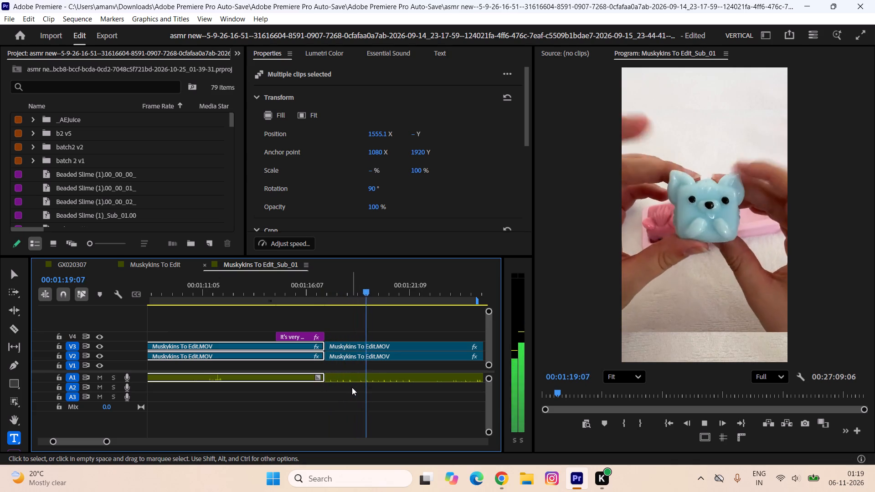
{"action": "key", "text": "space"}
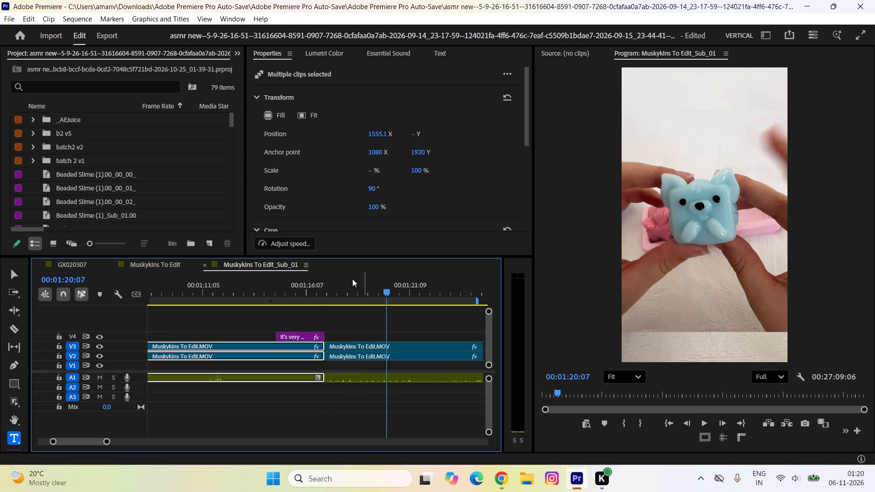
{"action": "left_click", "coordinate": [331, 297]}
{"action": "key", "text": "space"}
{"action": "key", "text": "space"}
{"action": "type", "text": "q"}
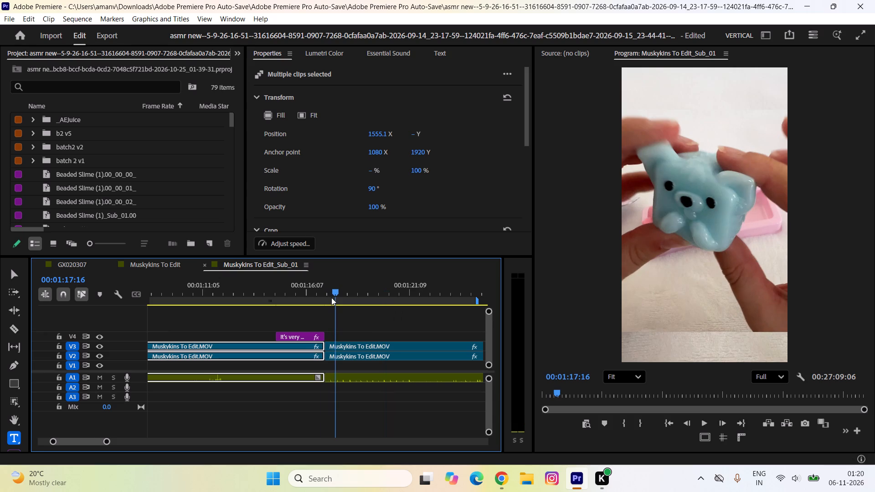
Play through the footage after the 00:01:17:06 cut and split it on V2, V3 and A1 at 00:01:20:15.
{"action": "key", "text": "space"}
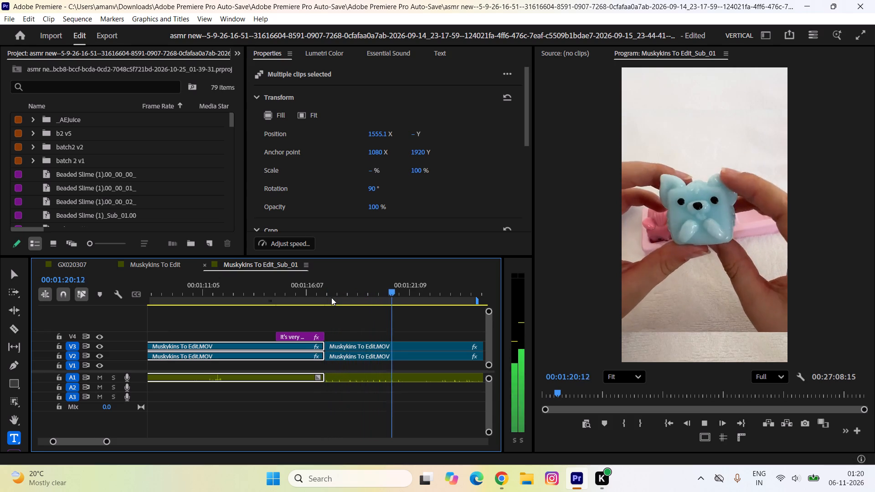
{"action": "key", "text": "space"}
{"action": "key", "text": "space"}
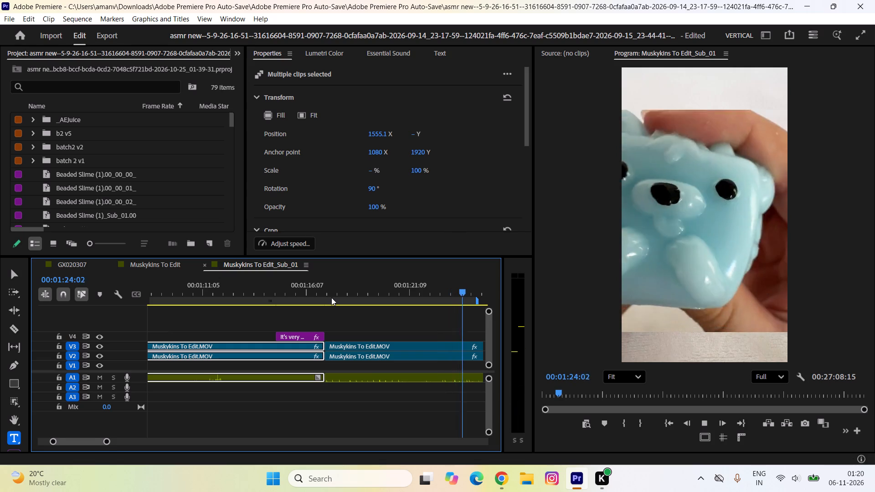
{"action": "type", "text": "--"}
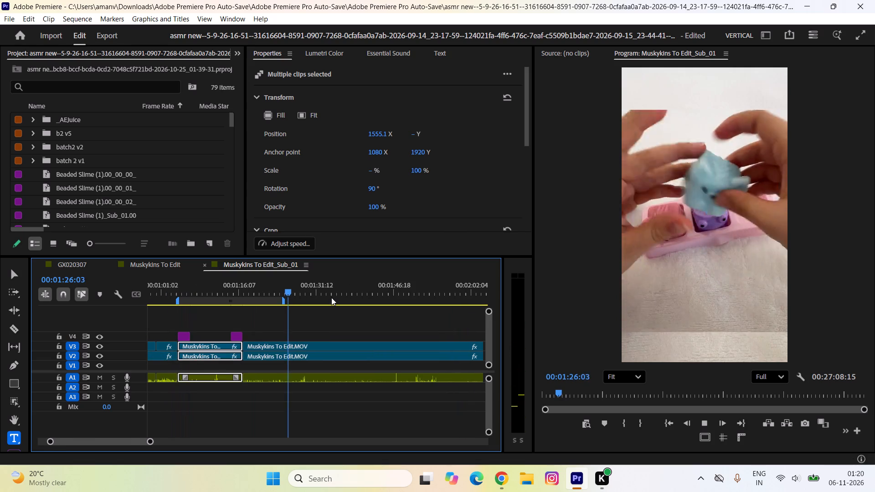
{"action": "left_click", "coordinate": [264, 292]}
{"action": "key", "text": "space"}
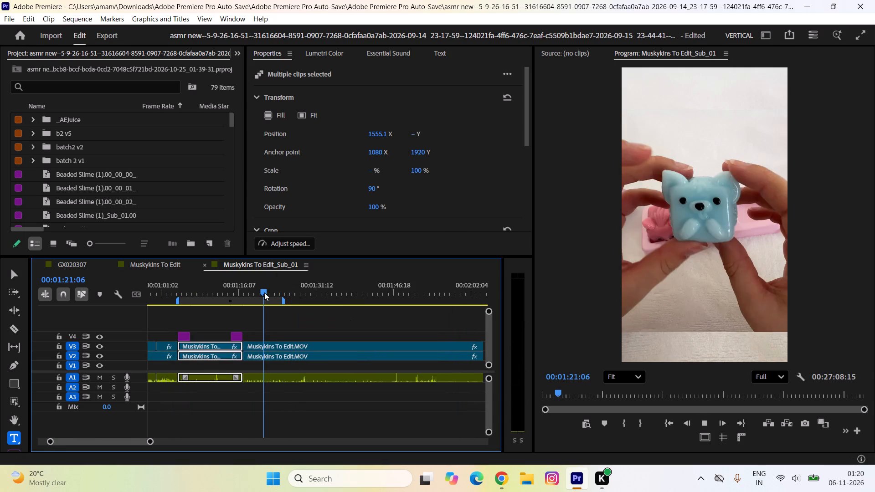
{"action": "key", "text": "space"}
{"action": "key", "text": "Left"}
{"action": "key", "text": "Left"}
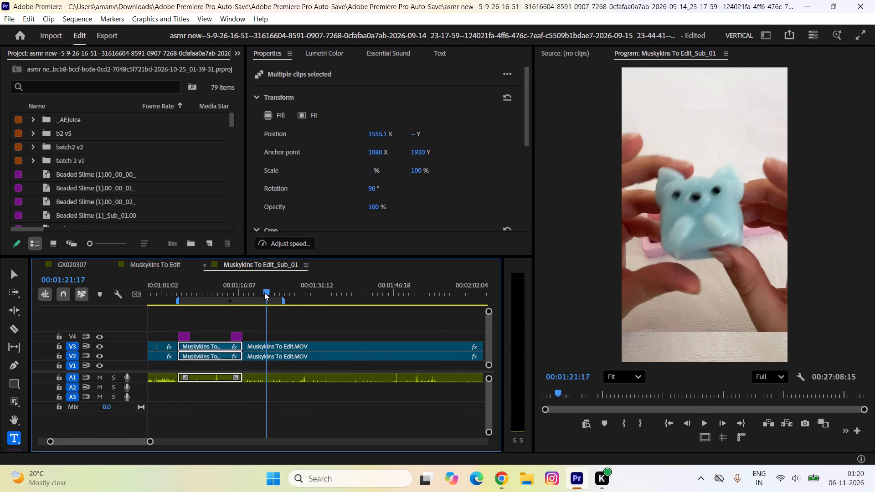
{"action": "key", "text": "Left"}
{"action": "key", "text": "Left"}
{"action": "key", "text": "Left"}
{"action": "key", "text": "Left"}
{"action": "key", "text": "Left"}
{"action": "key", "text": "Left"}
{"action": "key", "text": "Left"}
{"action": "key", "text": "Left"}
{"action": "key", "text": "Left"}
{"action": "key", "text": "Left"}
{"action": "key", "text": "Left"}
{"action": "key", "text": "Left"}
{"action": "key", "text": "Left"}
{"action": "key", "text": "Left"}
{"action": "key", "text": "Left"}
{"action": "key", "text": "Left"}
{"action": "key", "text": "Left"}
{"action": "key", "text": "Left"}
{"action": "key", "text": "Left"}
{"action": "key", "text": "Left"}
{"action": "key", "text": "Left"}
{"action": "key", "text": "Left"}
{"action": "key", "text": "Left"}
{"action": "key", "text": "Left"}
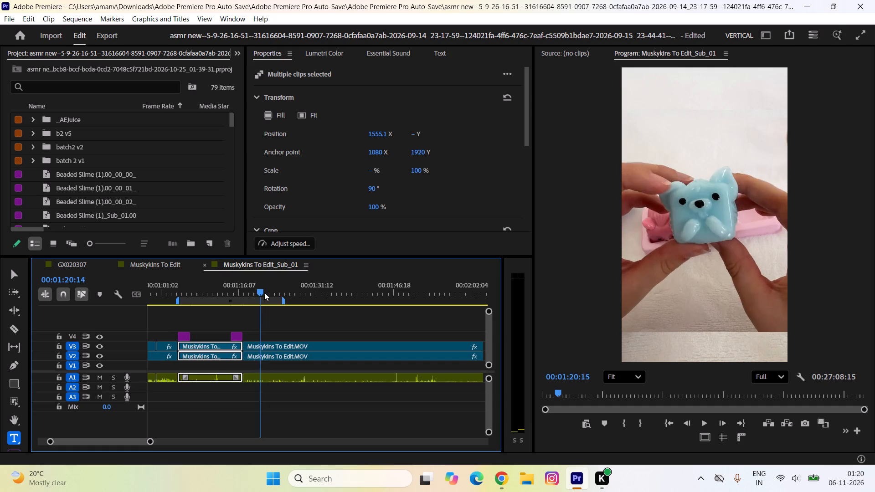
{"action": "key", "text": "Right"}
{"action": "key", "text": "Right"}
{"action": "key", "text": "Right"}
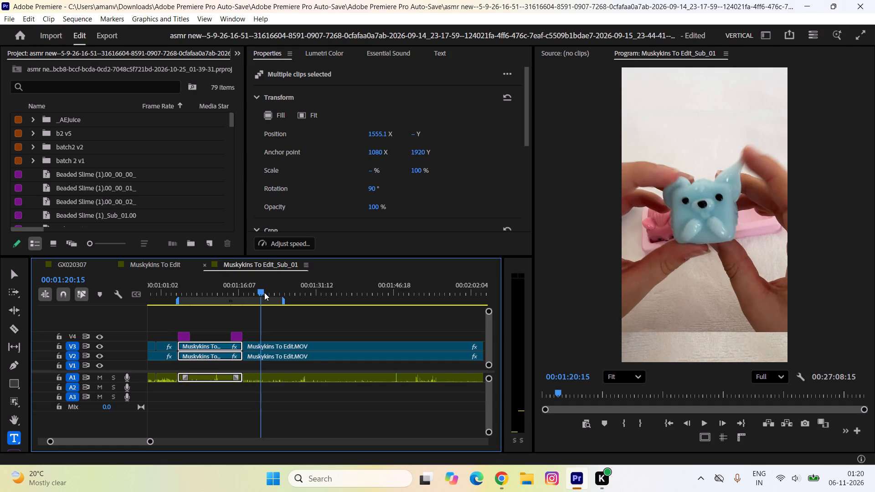
{"action": "type", "text": "z"}
Ripple-trim the start of the footage after the 00:01:20:15 cut up to where the blue squishy moves toward the camera.
{"action": "key", "text": "space"}
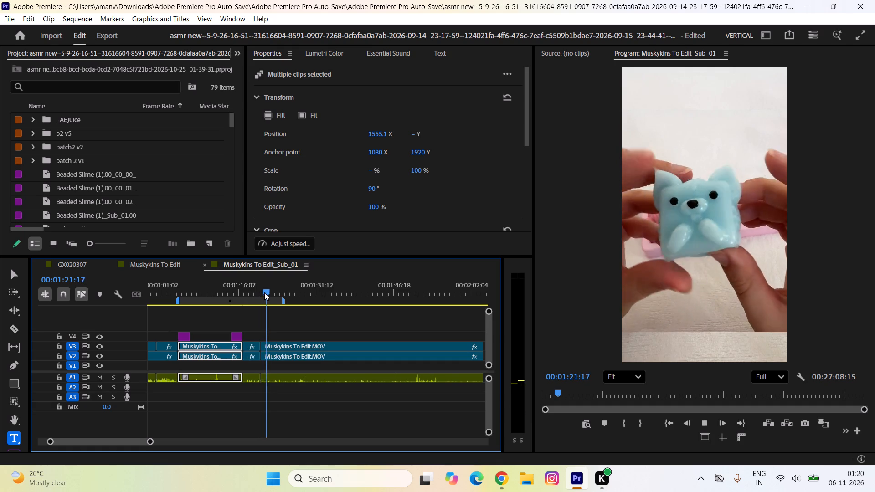
{"action": "key", "text": "space"}
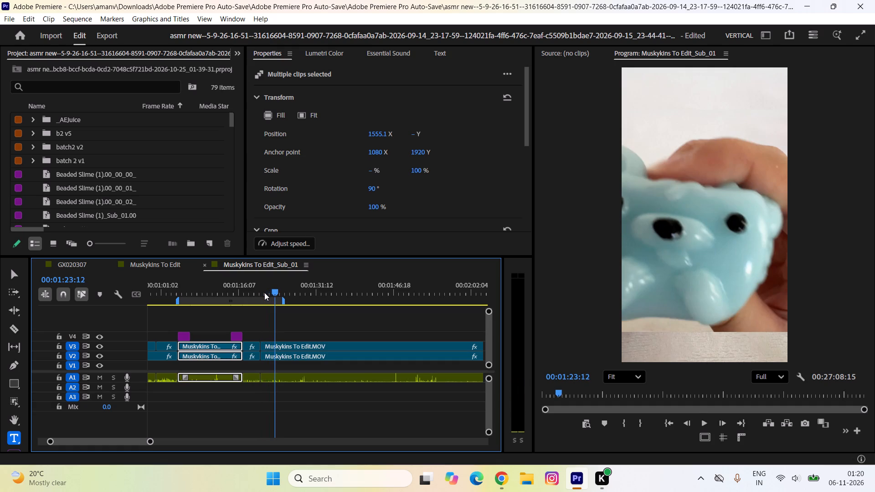
{"action": "key", "text": "Left"}
{"action": "key", "text": "Left"}
{"action": "key", "text": "Left"}
{"action": "key", "text": "Left"}
{"action": "key", "text": "Left"}
{"action": "key", "text": "Left"}
{"action": "key", "text": "Left"}
{"action": "key", "text": "Left"}
{"action": "key", "text": "Left"}
{"action": "key", "text": "Left"}
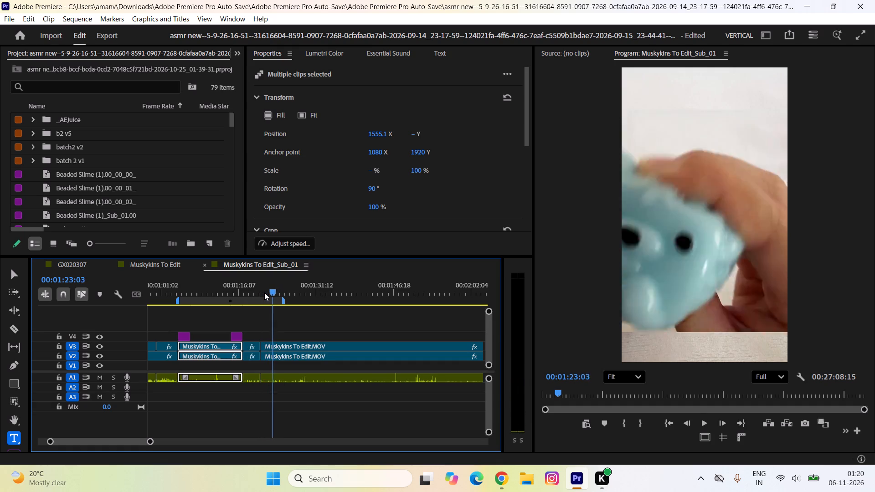
{"action": "key", "text": "Left"}
{"action": "key", "text": "Left"}
{"action": "key", "text": "Left"}
{"action": "key", "text": "Left"}
{"action": "key", "text": "Left"}
{"action": "key", "text": "Left"}
{"action": "key", "text": "Left"}
{"action": "key", "text": "Left"}
{"action": "key", "text": "Left"}
{"action": "type", "text": "q"}
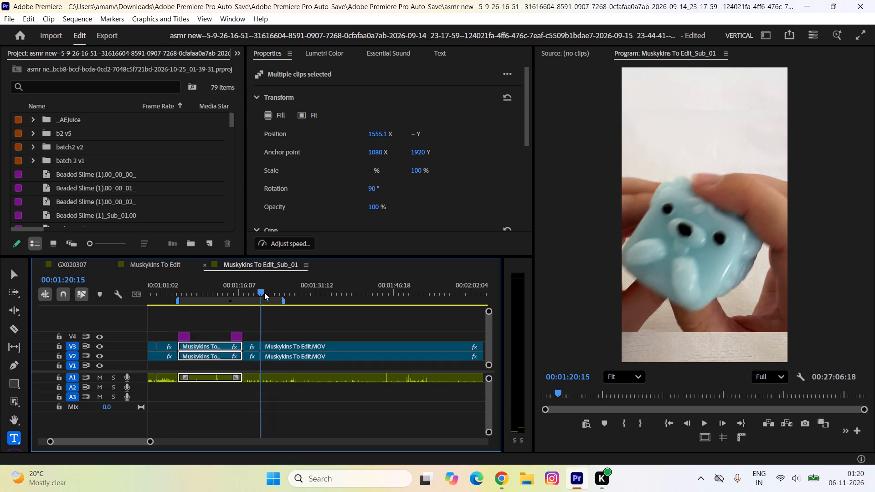
Play past the 00:01:20:15 join and split the footage on V2, V3 and A1 at 00:01:24:16, where the blue squishy is back in the tray.
{"action": "key", "text": "space"}
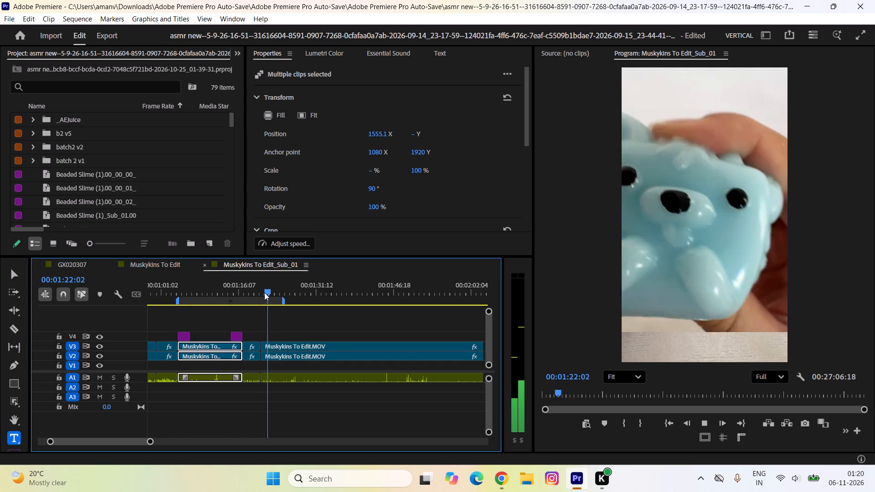
{"action": "key", "text": "space"}
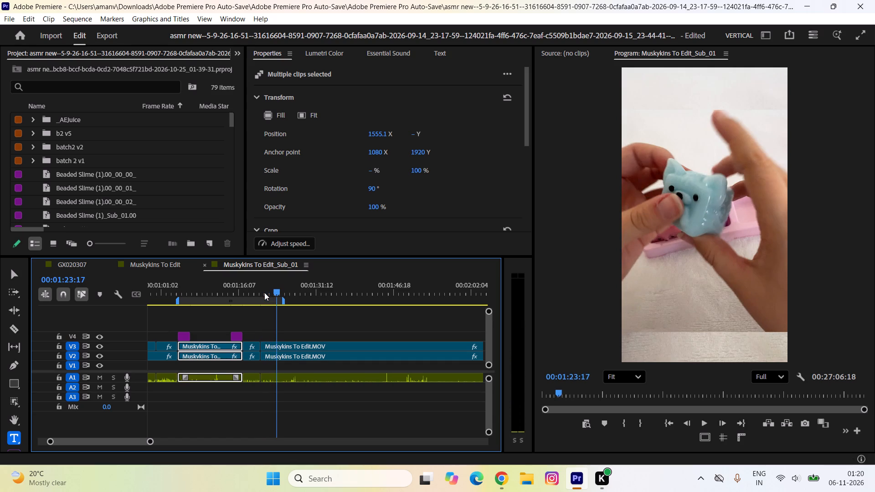
{"action": "key", "text": "space"}
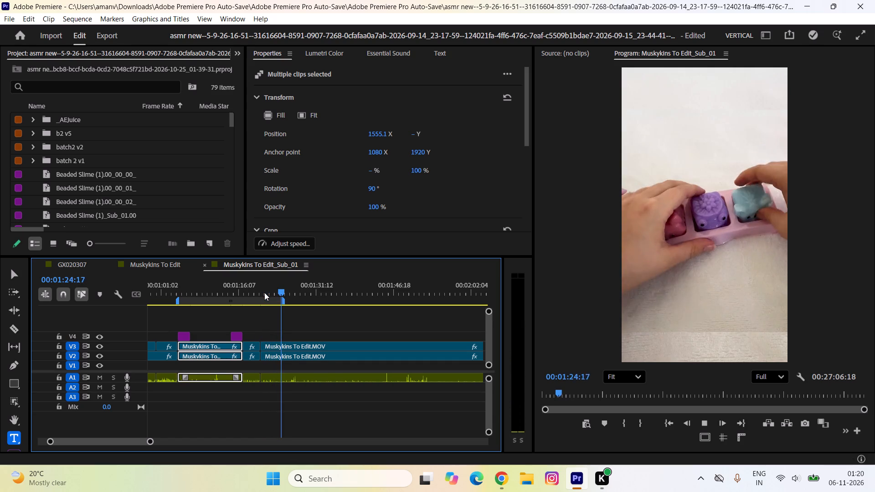
{"action": "key", "text": "space"}
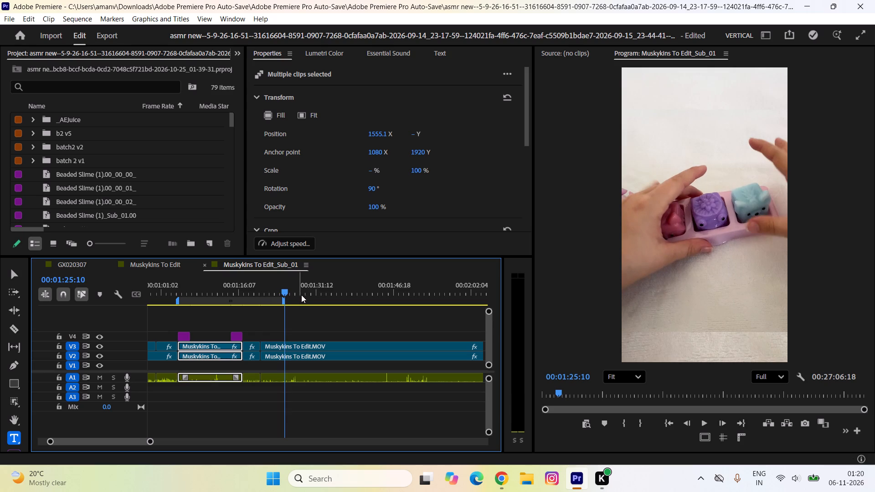
{"action": "left_click", "coordinate": [283, 301]}
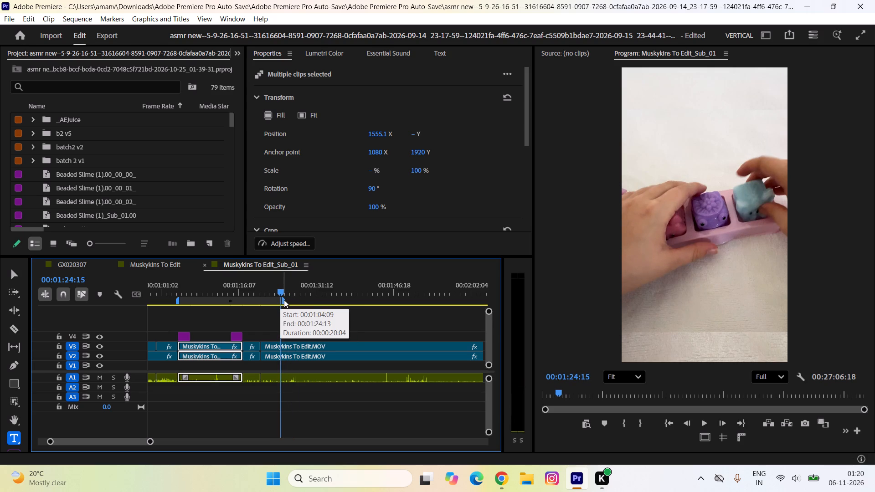
{"action": "left_click", "coordinate": [283, 300]}
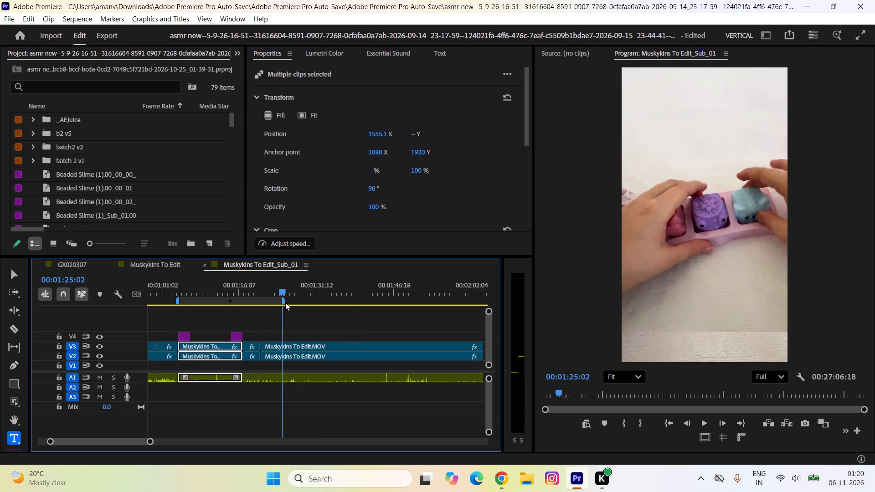
{"action": "key", "text": "space"}
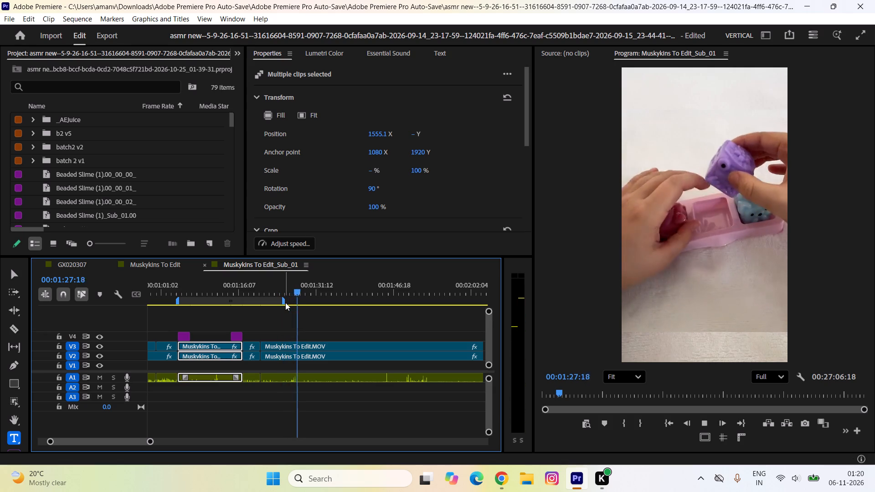
{"action": "key", "text": "space"}
{"action": "type", "text": "=="}
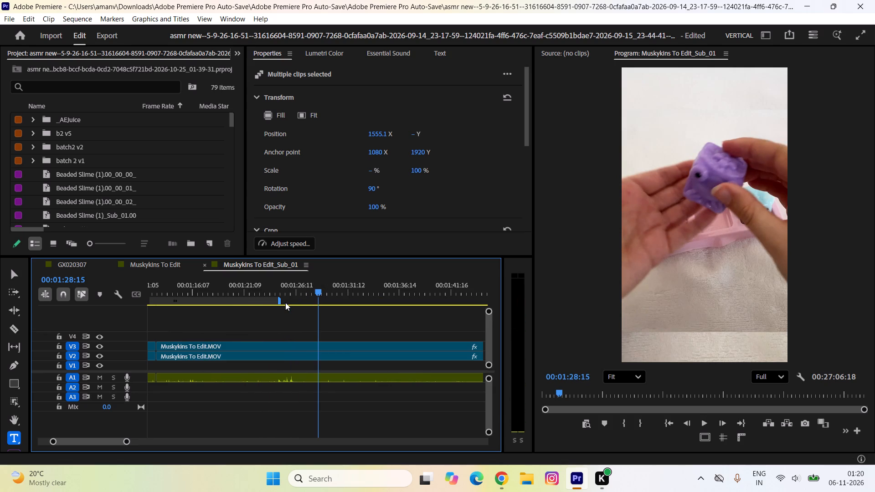
{"action": "left_click", "coordinate": [239, 294]}
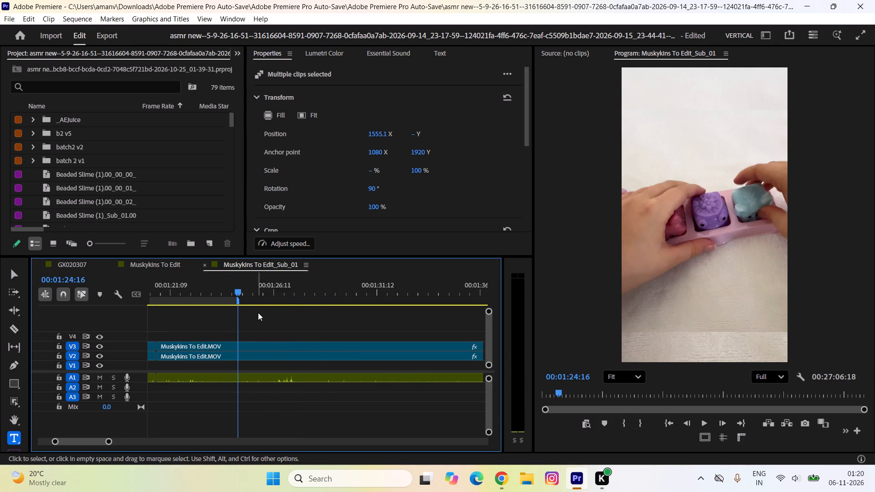
{"action": "left_click_drag", "start_coordinate": [270, 319], "coordinate": [260, 395]}
{"action": "type", "text": "z"}
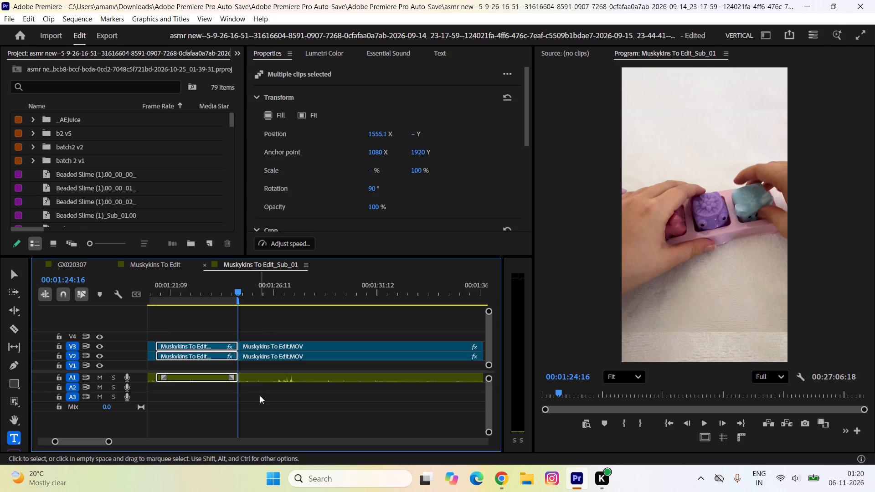
Play back the captioned section from 00:01:04:09 to about 00:01:20:04 to check the captions and joins.
{"action": "key", "text": "space"}
{"action": "key", "text": "space"}
{"action": "type", "text": "--"}
{"action": "left_click", "coordinate": [196, 295]}
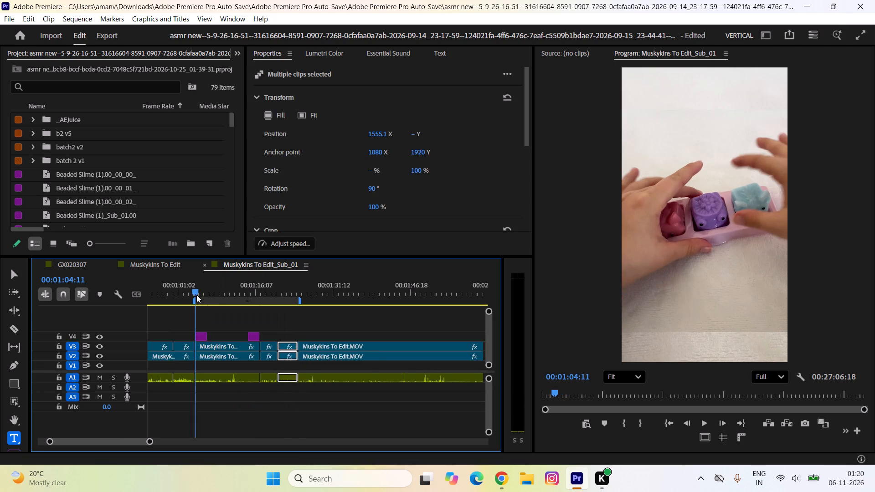
{"action": "type", "text": "=="}
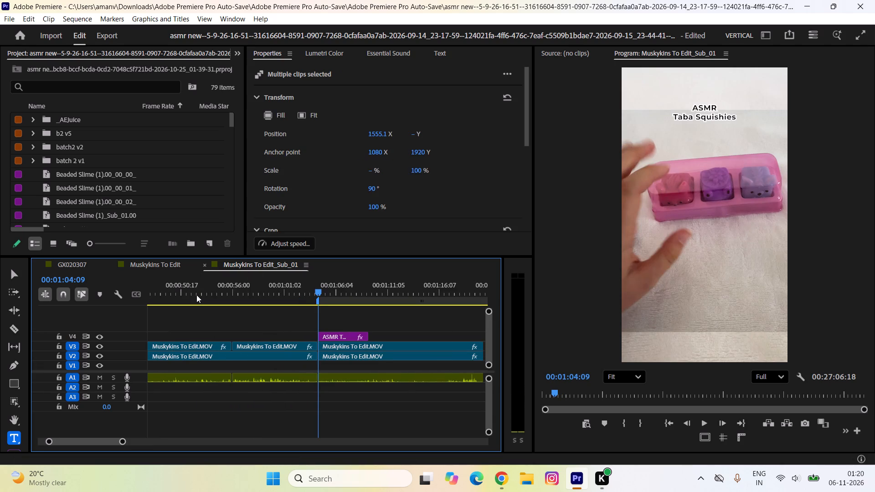
{"action": "type", "text": "---"}
{"action": "key", "text": "space"}
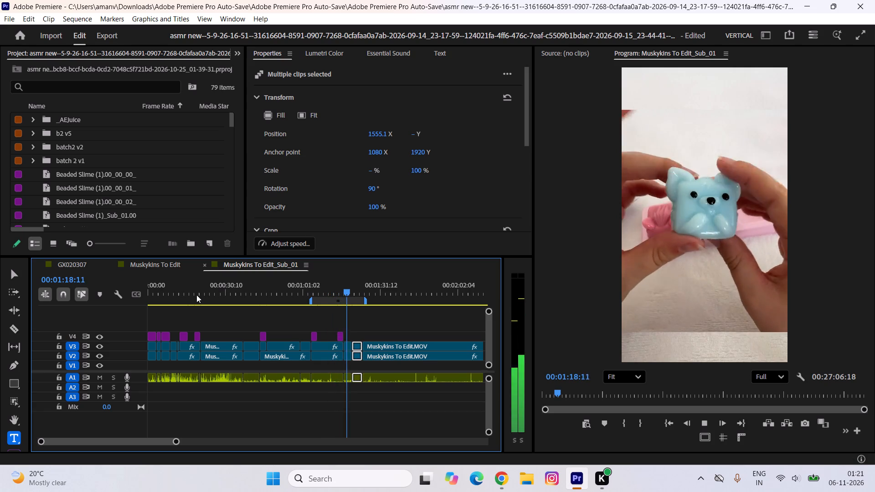
{"action": "key", "text": "space"}
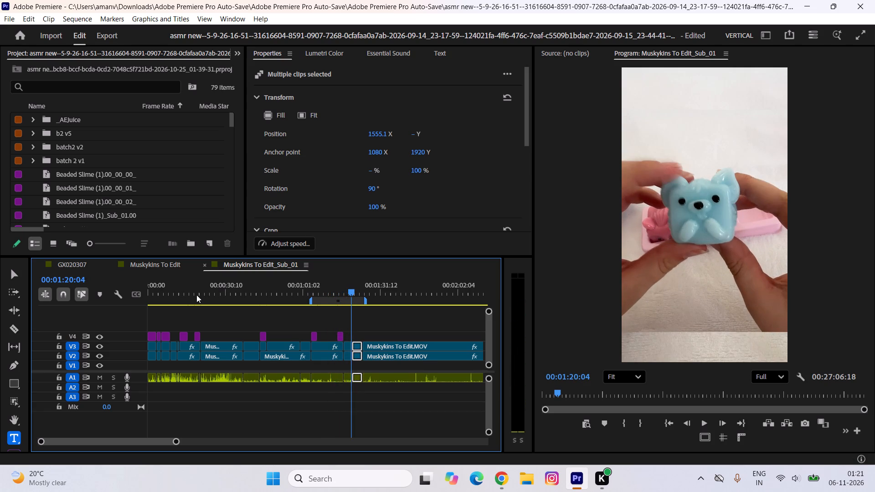
Extend the start of the clip after the 00:01:17:06 cut slightly earlier, first shifting it and the following clips later, and close the remaining gap.
{"action": "type", "text": "=="}
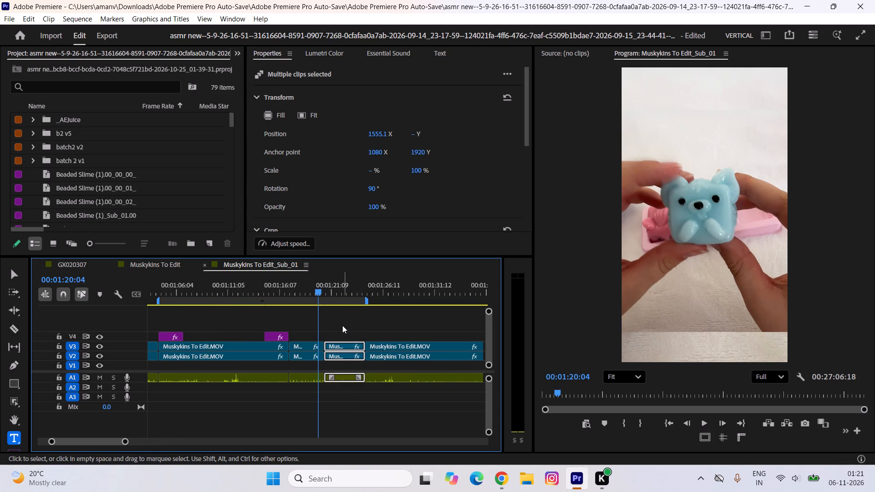
{"action": "left_click_drag", "start_coordinate": [342, 325], "coordinate": [303, 389]}
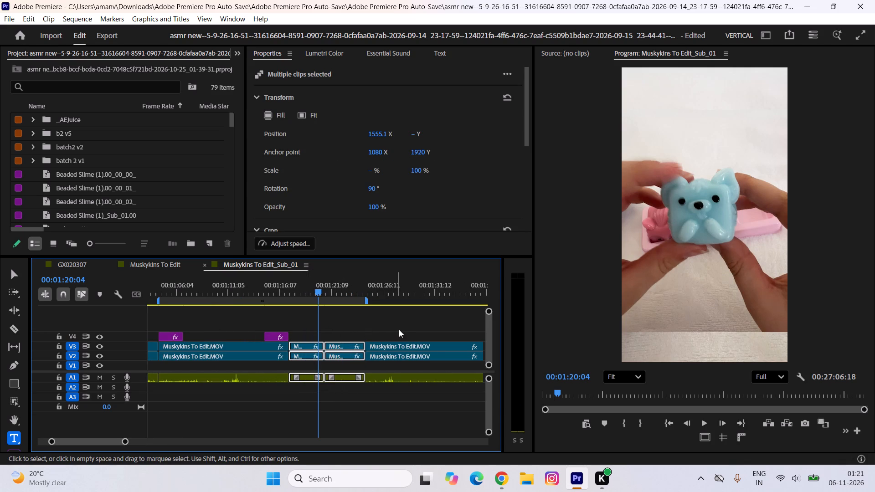
{"action": "left_click_drag", "start_coordinate": [399, 329], "coordinate": [302, 399]}
{"action": "left_click_drag", "start_coordinate": [302, 357], "coordinate": [319, 359]}
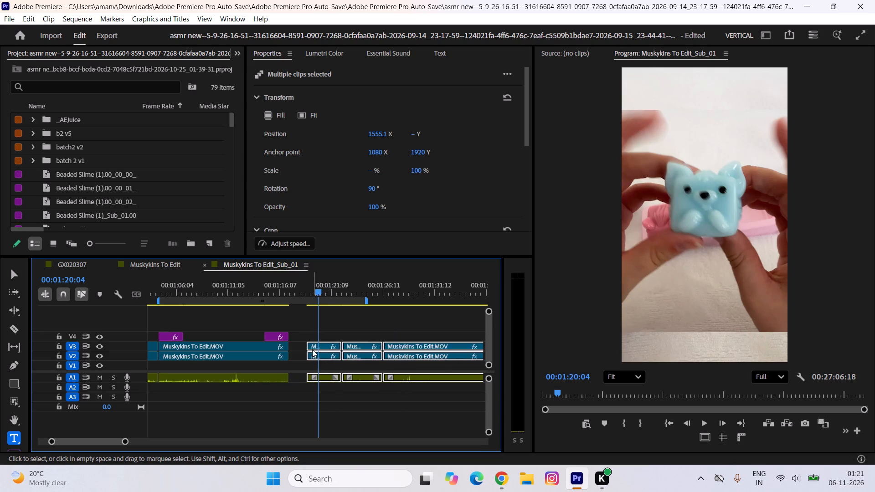
{"action": "left_click_drag", "start_coordinate": [309, 347], "coordinate": [303, 347]}
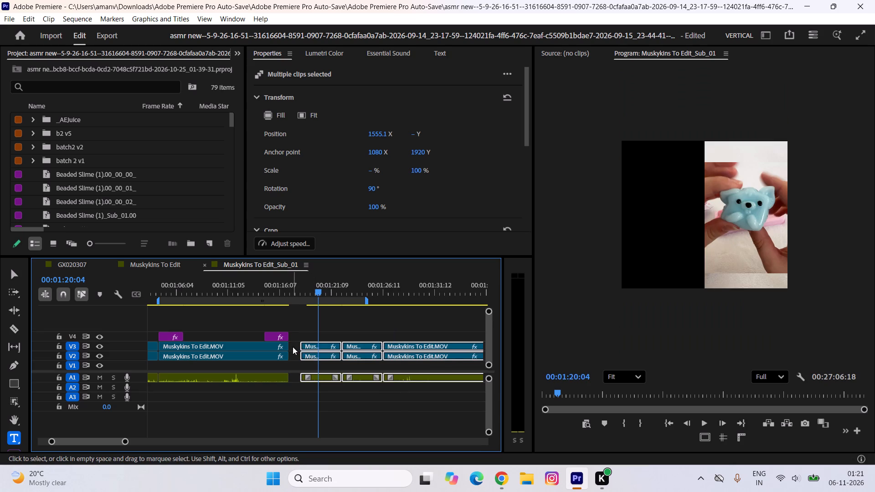
{"action": "left_click", "coordinate": [293, 347]}
{"action": "key", "text": "BackSpace"}
Play back the 00:01:17:06 join and move the "It's very soft" caption on V4 slightly earlier, ending before the cut.
{"action": "left_click", "coordinate": [264, 281]}
{"action": "key", "text": "space"}
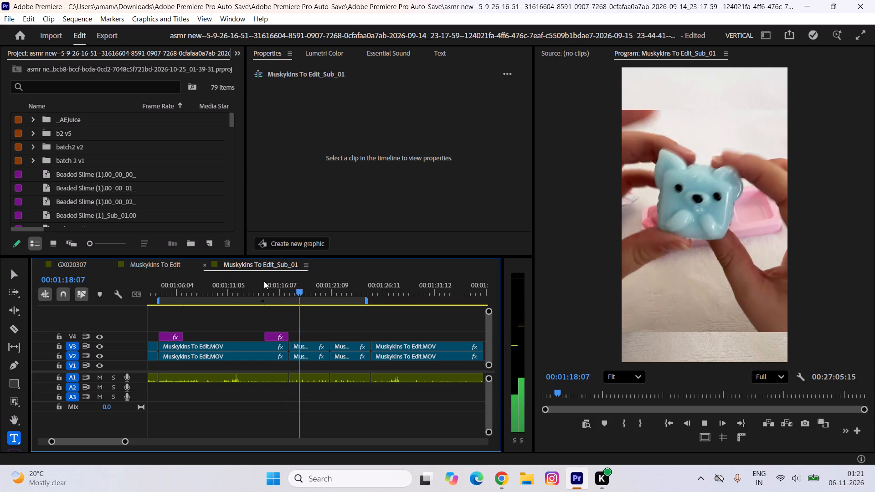
{"action": "key", "text": "space"}
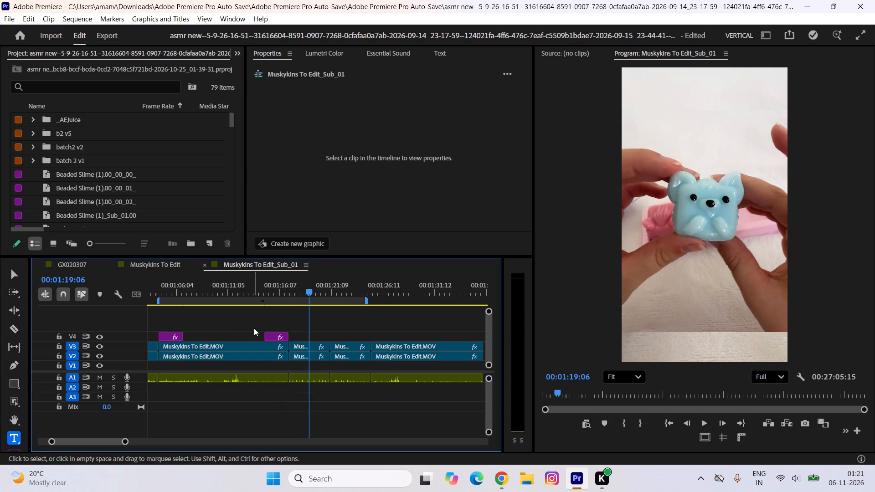
{"action": "left_click_drag", "start_coordinate": [275, 333], "coordinate": [267, 335]}
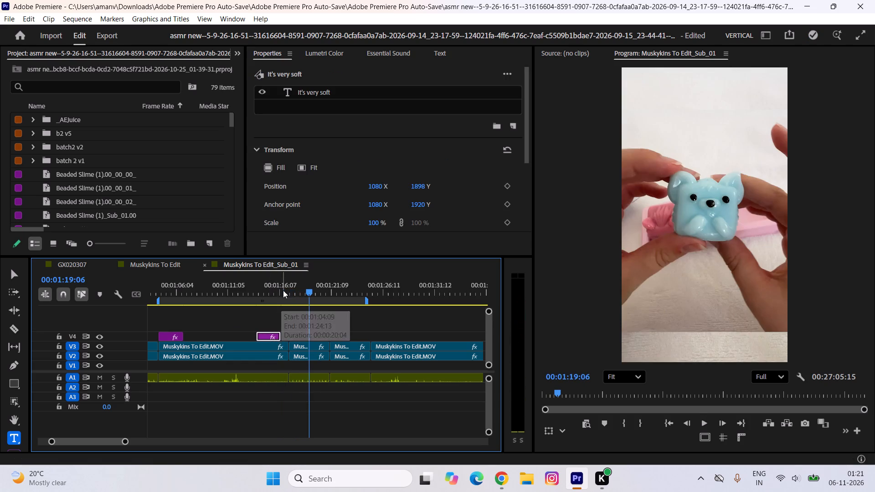
Ripple-trim the end of the footage before the 00:01:17:06 cut back to 00:01:16:15, just after the "It's very soft" caption.
{"action": "left_click", "coordinate": [283, 289]}
{"action": "key", "text": "Right"}
{"action": "key", "text": "Right"}
{"action": "key", "text": "Right"}
{"action": "key", "text": "Right"}
{"action": "key", "text": "Right"}
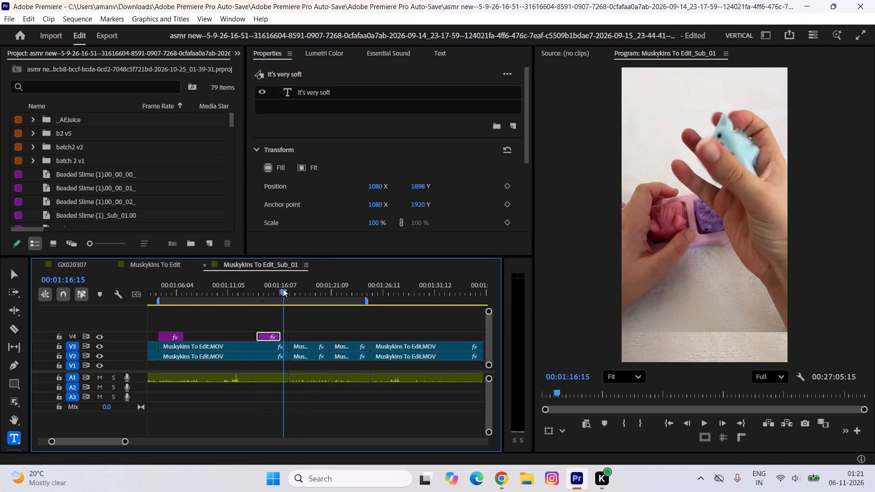
{"action": "key", "text": "Right"}
{"action": "key", "text": "Right"}
{"action": "key", "text": "Left"}
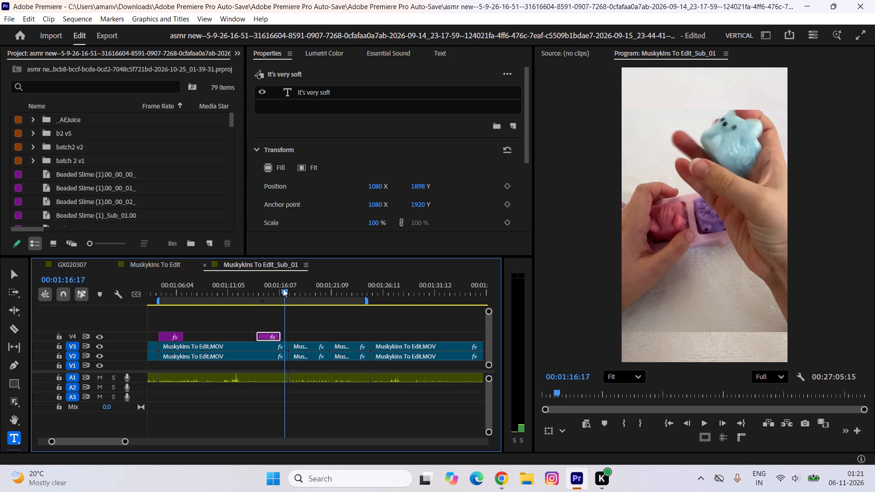
{"action": "key", "text": "Left"}
{"action": "key", "text": "Left"}
{"action": "key", "text": "w"}
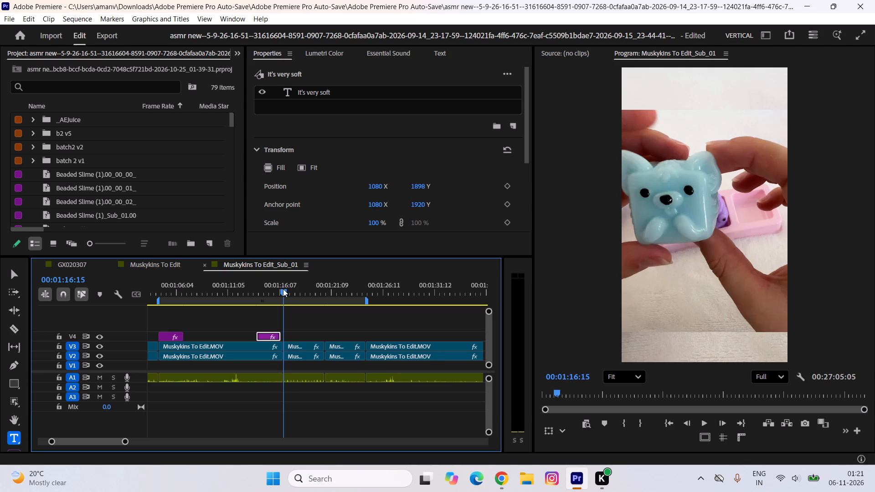
Play back the 00:01:16:15 join after the "It's very soft" caption and ripple-trim a few frames off the start of the following clip.
{"action": "left_click", "coordinate": [237, 291]}
{"action": "key", "text": "space"}
{"action": "key", "text": "space"}
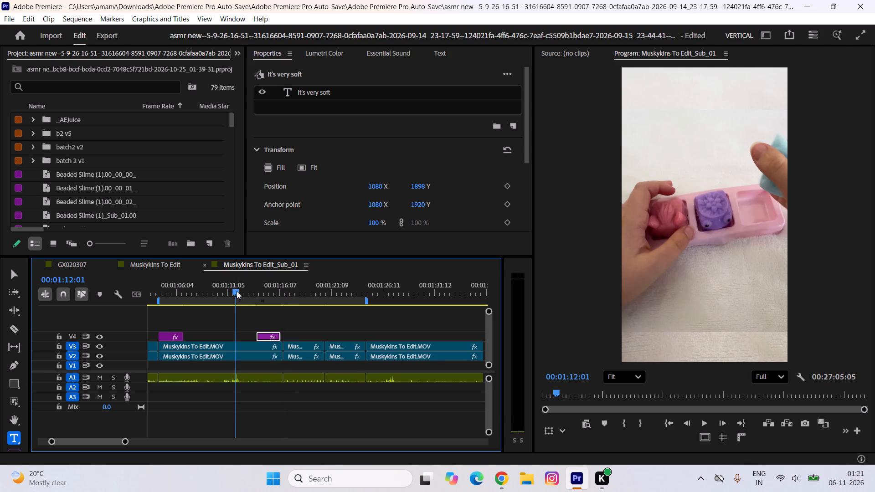
{"action": "key", "text": "space"}
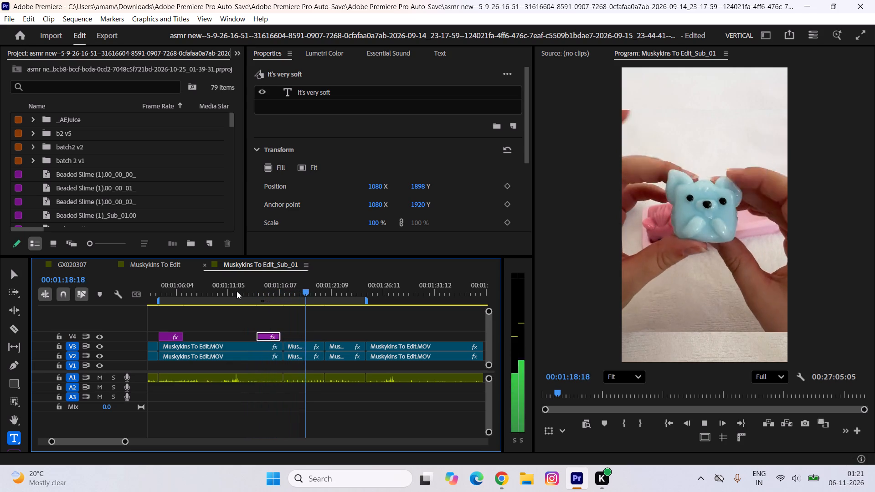
{"action": "key", "text": "space"}
{"action": "left_click", "coordinate": [284, 292]}
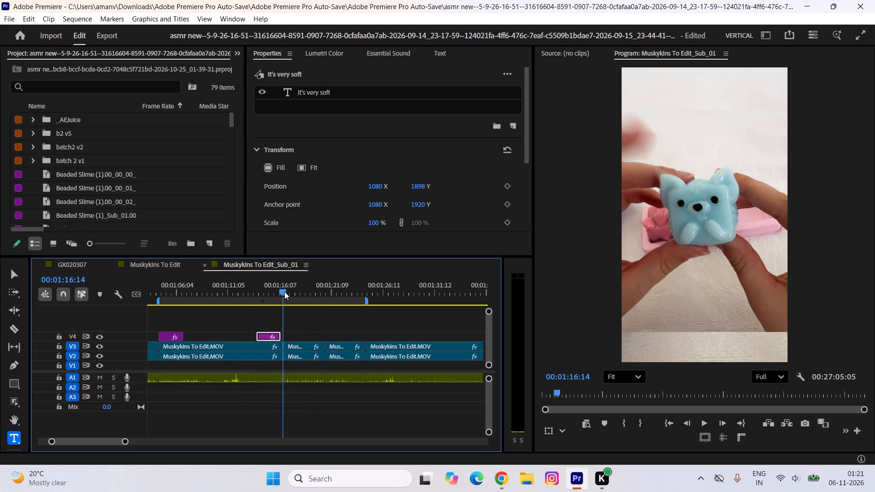
{"action": "key", "text": "space"}
{"action": "key", "text": "space"}
{"action": "key", "text": "q"}
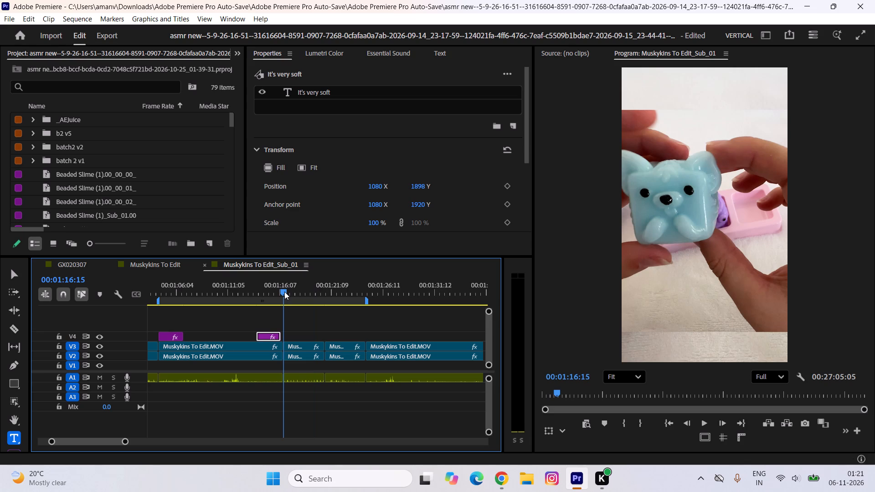
{"action": "key", "text": "space"}
{"action": "key", "text": "space"}
{"action": "key", "text": "q"}
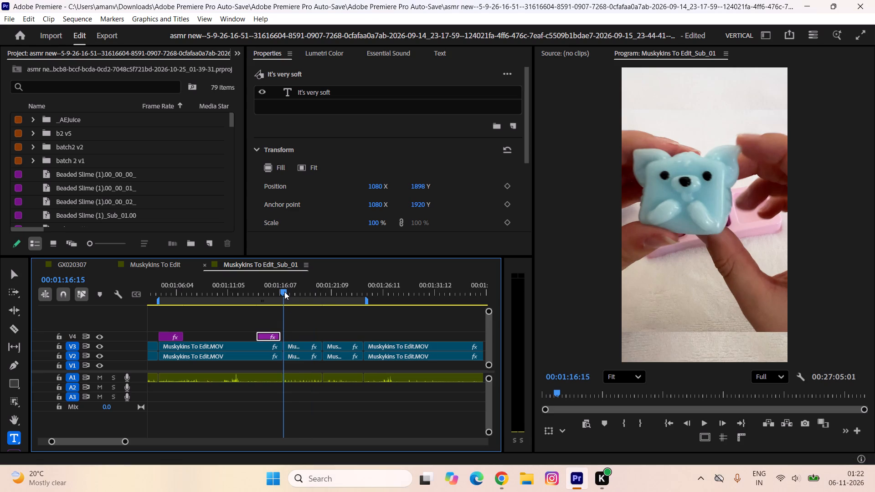
Play back from the end of the "It's very soft" caption through the short blue squishy clips to about 00:01:27 to check the joins.
{"action": "left_click", "coordinate": [277, 288]}
{"action": "key", "text": "space"}
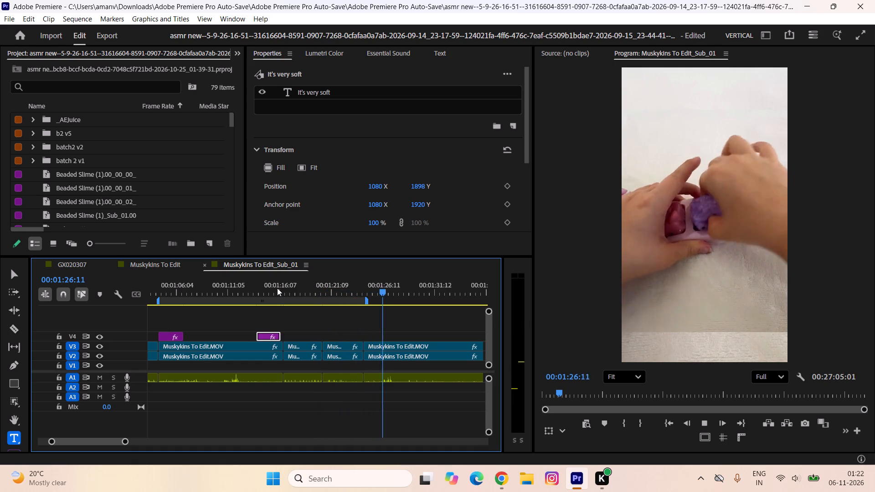
{"action": "key", "text": "space"}
Try to align the end of the work area with the cut after the last short blue squishy clip.
{"action": "type", "text": "--"}
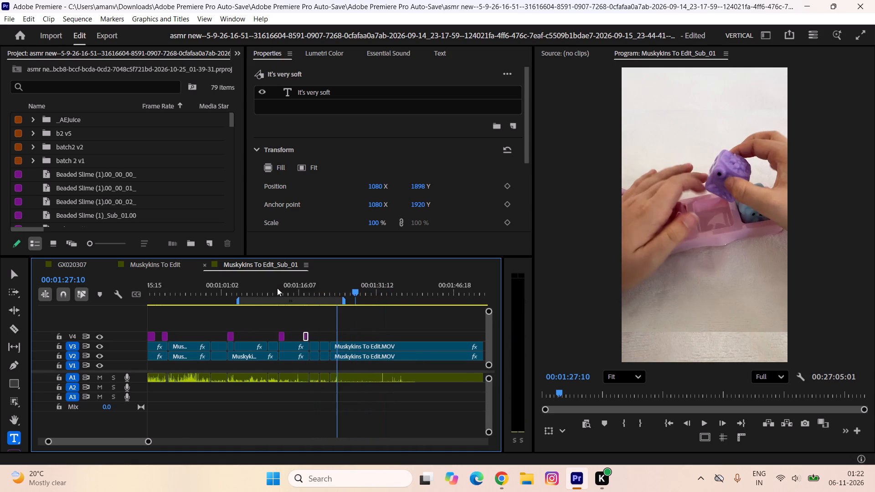
{"action": "left_click", "coordinate": [289, 292]}
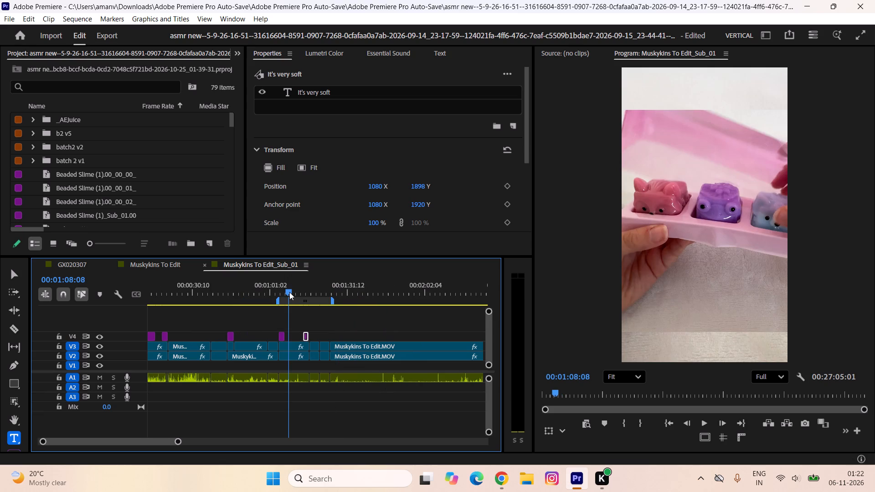
{"action": "left_click", "coordinate": [334, 300]}
{"action": "left_click_drag", "start_coordinate": [331, 301], "coordinate": [332, 321]}
Export the work area as an H.264 media file named Muskykins short 4.mp4 in the Captures folder.
{"action": "key", "text": "ctrl+m"}
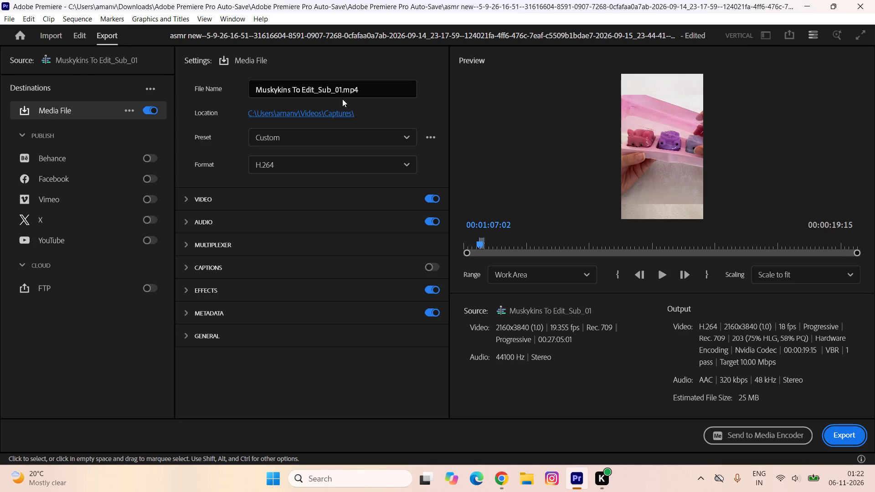
{"action": "left_click", "coordinate": [341, 89]}
{"action": "key", "text": "BackSpace"}
{"action": "key", "text": "BackSpace"}
{"action": "key", "text": "BackSpace"}
{"action": "key", "text": "BackSpace"}
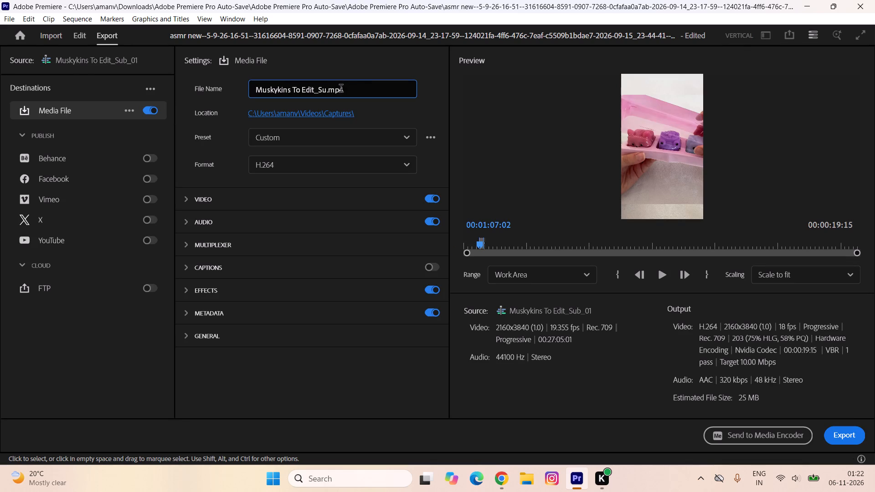
{"action": "key", "text": "BackSpace"}
{"action": "key", "text": "BackSpace"}
{"action": "key", "text": "BackSpace"}
{"action": "key", "text": "BackSpace"}
{"action": "key", "text": "BackSpace"}
{"action": "key", "text": "BackSpace"}
{"action": "key", "text": "BackSpace"}
{"action": "key", "text": "BackSpace"}
{"action": "key", "text": "BackSpace"}
{"action": "key", "text": "BackSpace"}
{"action": "type", "text": "short"}
{"action": "key", "text": "space"}
{"action": "key", "text": "4"}
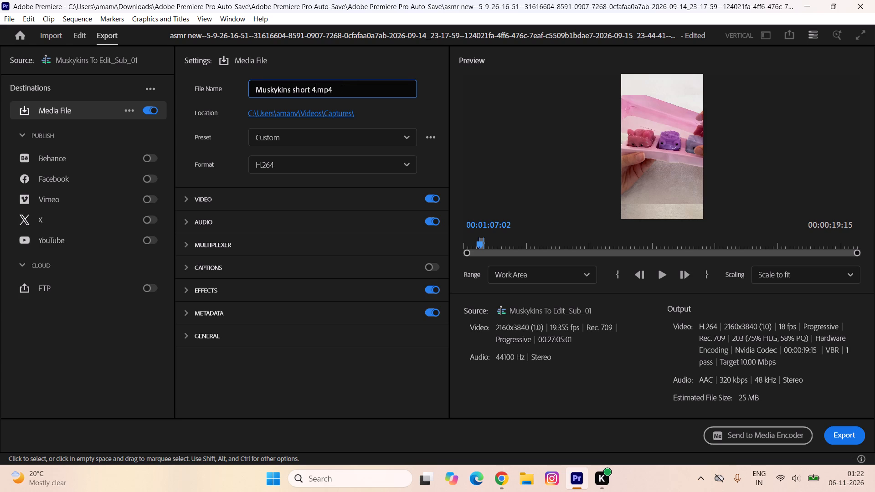
{"action": "left_click", "coordinate": [853, 436]}
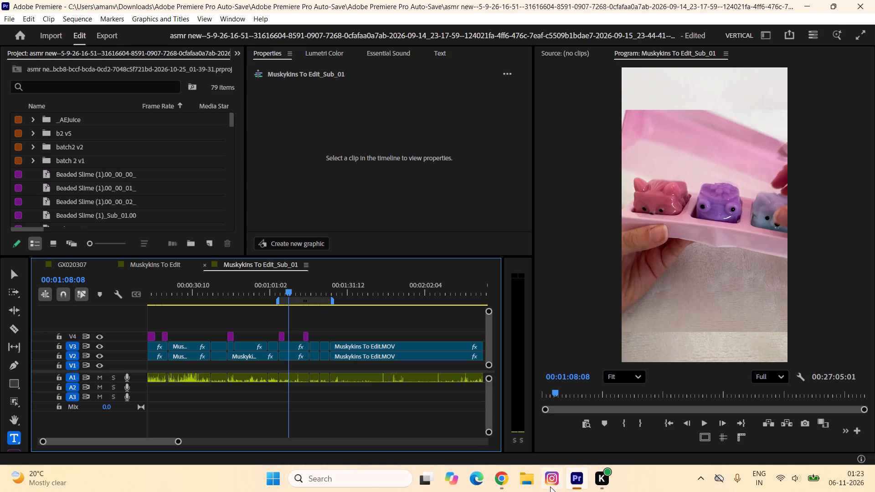
Switch to YouTube Studio in Chrome and start a video upload for Tingle Toy Club, opening the file selection.
{"action": "left_click", "coordinate": [493, 482]}
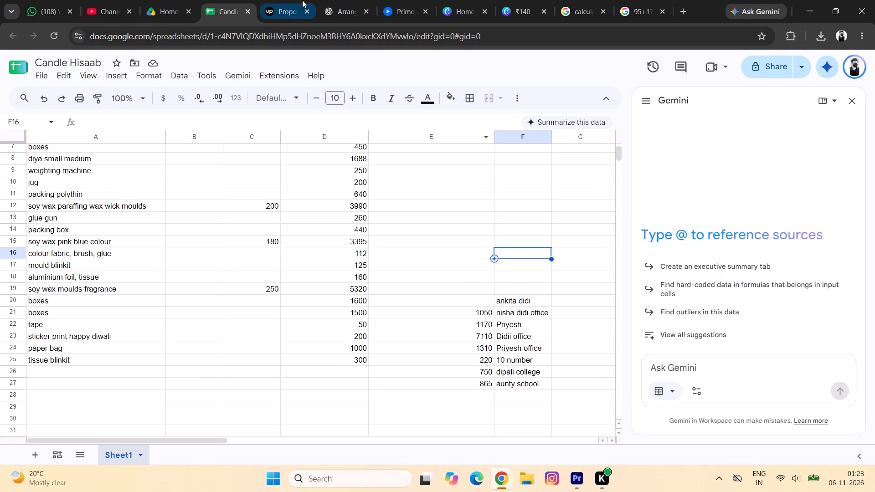
{"action": "left_click", "coordinate": [108, 16]}
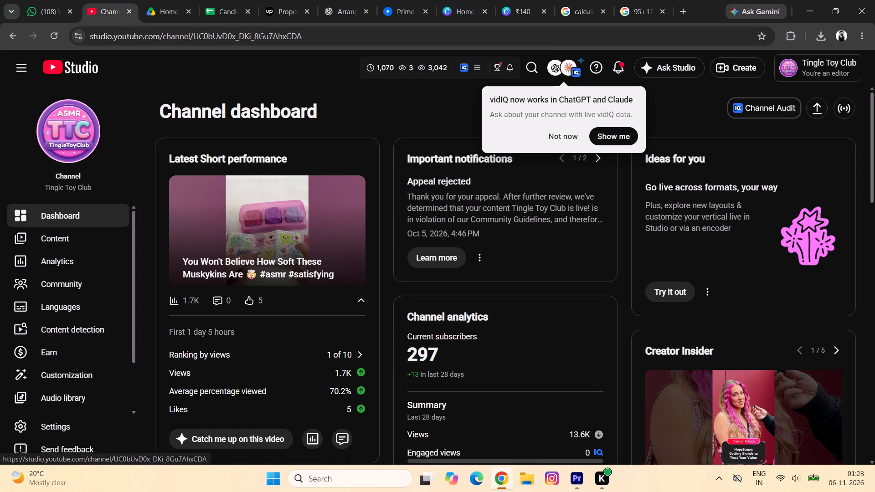
{"action": "scroll", "coordinate": [278, 154], "scroll_direction": "up", "scroll_amount": 4}
{"action": "left_click", "coordinate": [817, 109]}
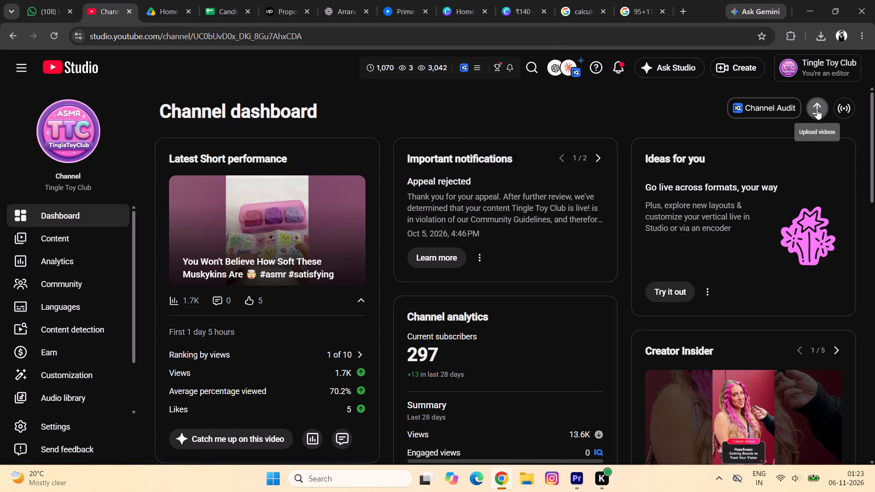
{"action": "left_click", "coordinate": [433, 317]}
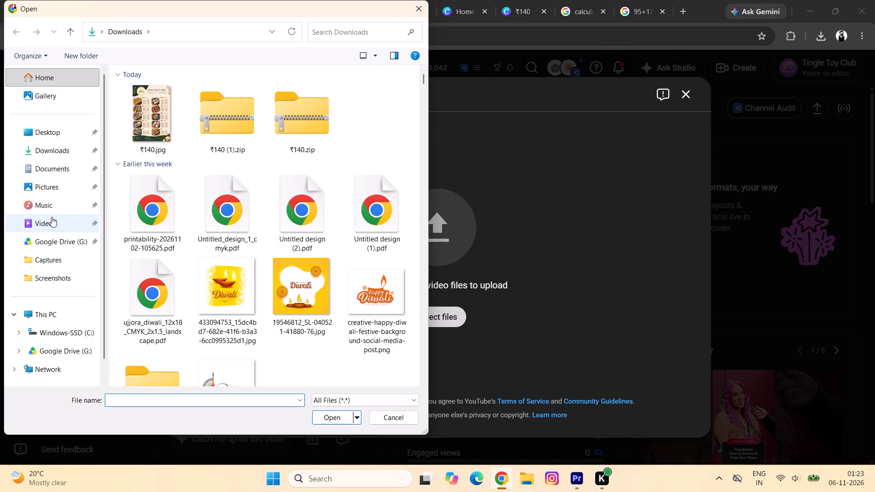
Find Muskykins short 4.mp4 in the Captures folder under Videos and submit it for upload.
{"action": "left_click", "coordinate": [51, 220]}
{"action": "double_click", "coordinate": [236, 99]}
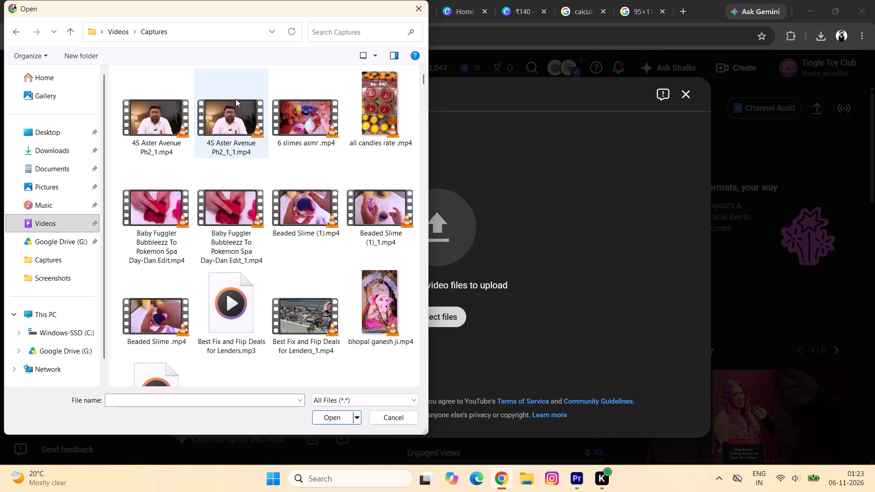
{"action": "scroll", "coordinate": [293, 213], "scroll_direction": "down", "scroll_amount": 2}
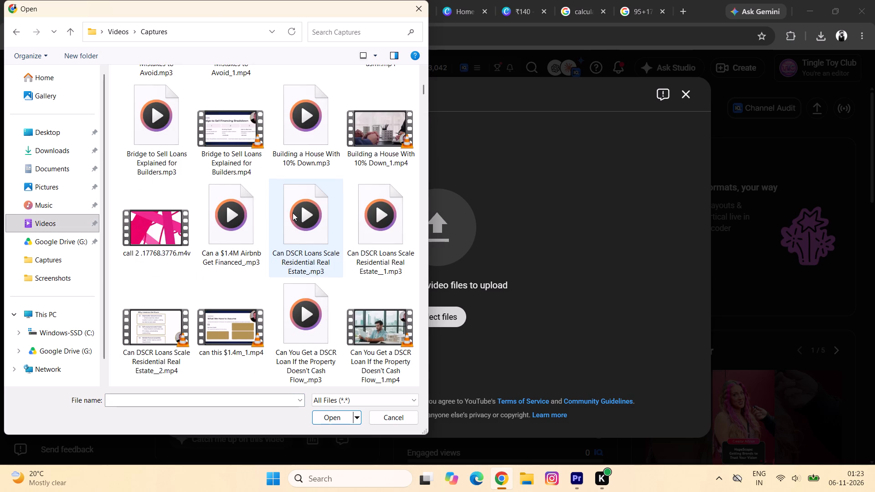
{"action": "scroll", "coordinate": [293, 213], "scroll_direction": "up", "scroll_amount": 1}
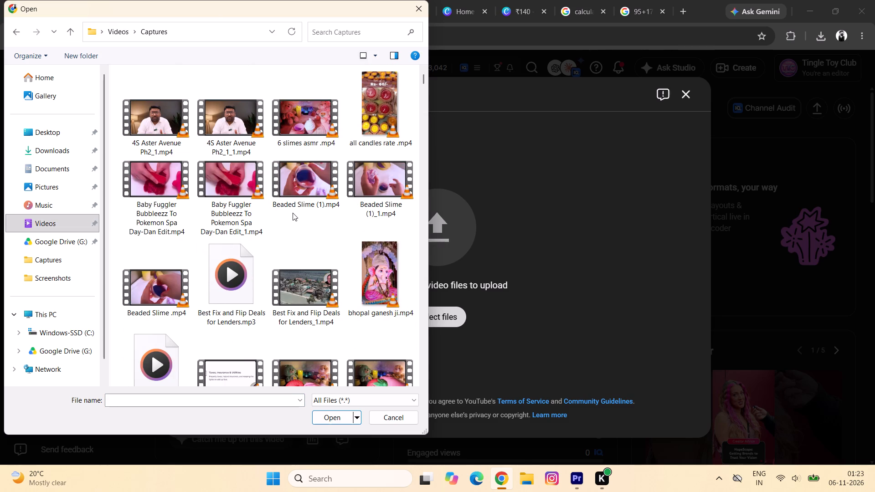
{"action": "scroll", "coordinate": [267, 220], "scroll_direction": "down", "scroll_amount": 3}
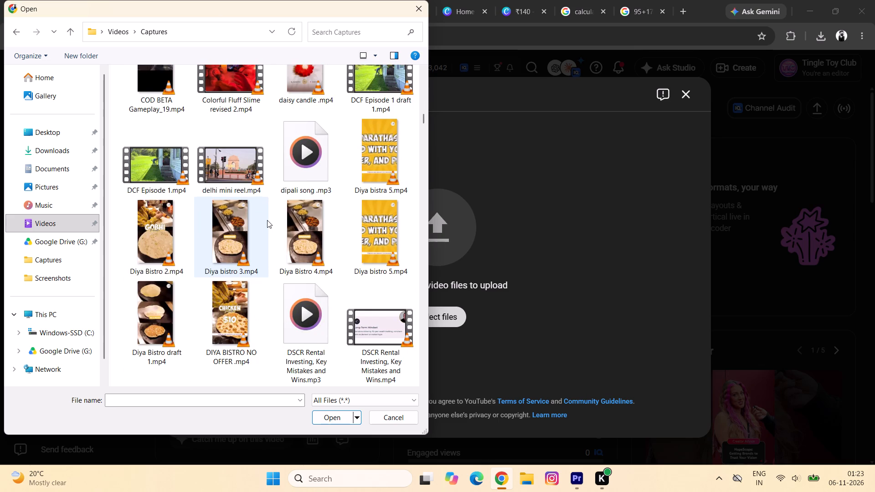
{"action": "scroll", "coordinate": [267, 220], "scroll_direction": "down", "scroll_amount": 1}
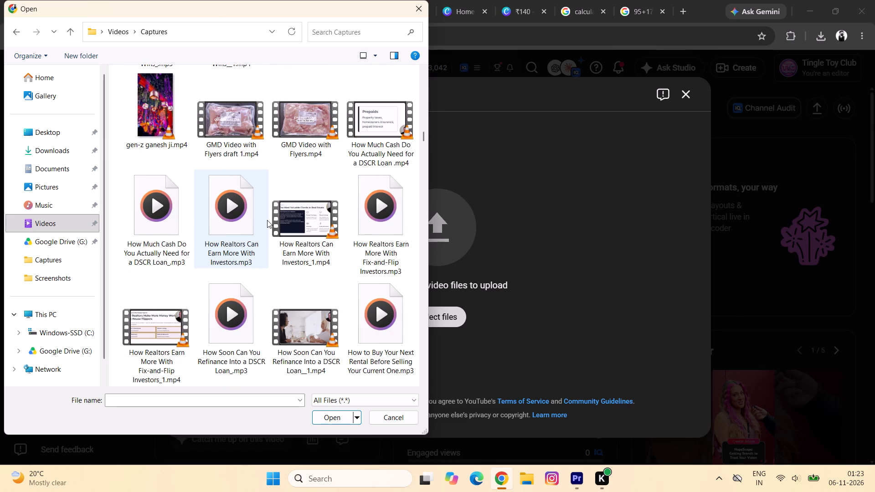
{"action": "scroll", "coordinate": [267, 220], "scroll_direction": "down", "scroll_amount": 3}
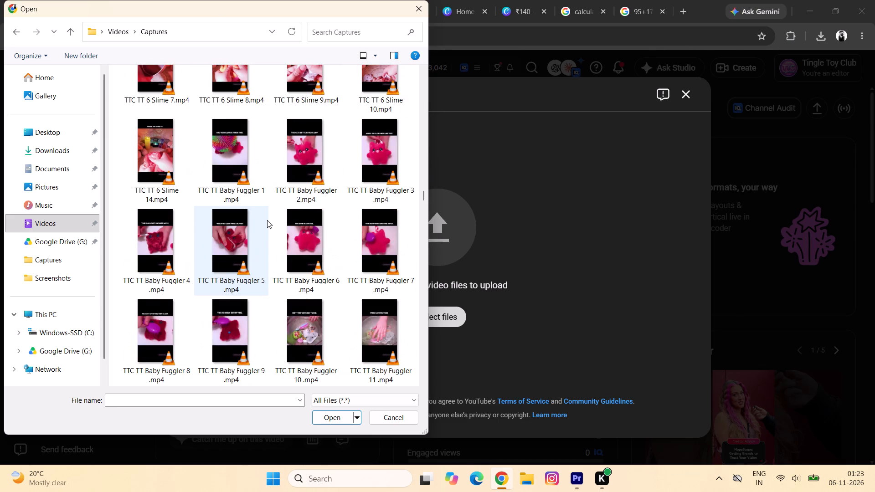
{"action": "scroll", "coordinate": [267, 220], "scroll_direction": "down", "scroll_amount": 1}
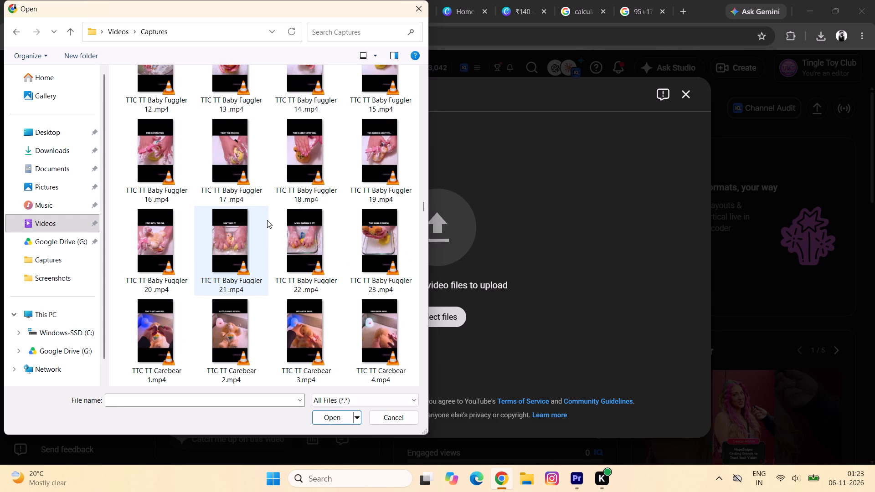
{"action": "scroll", "coordinate": [267, 220], "scroll_direction": "down", "scroll_amount": 1}
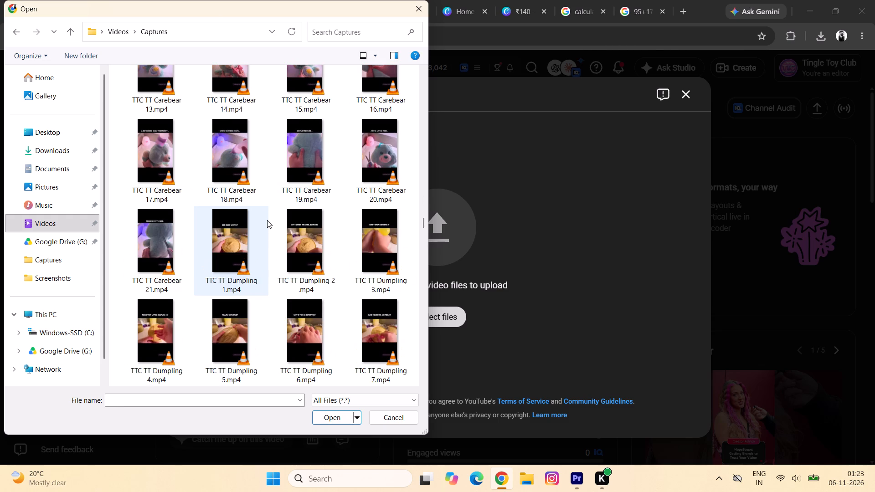
{"action": "scroll", "coordinate": [267, 220], "scroll_direction": "down", "scroll_amount": 2}
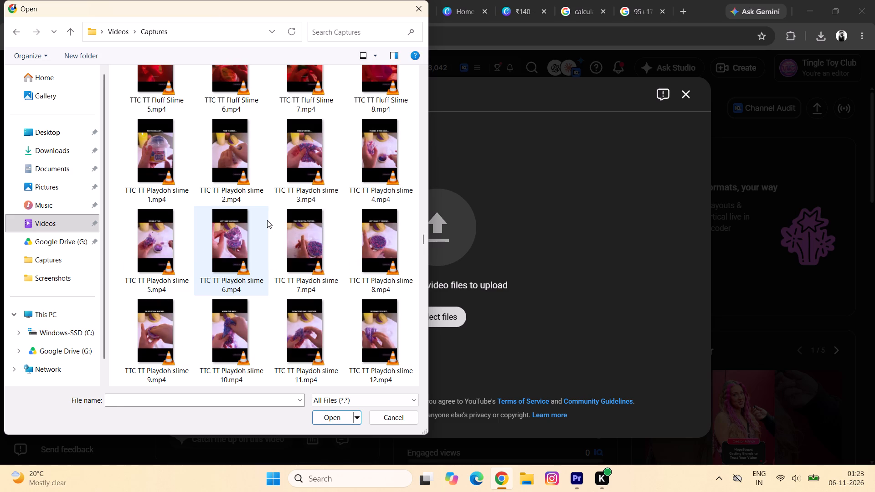
{"action": "scroll", "coordinate": [267, 220], "scroll_direction": "down", "scroll_amount": 2}
{"action": "scroll", "coordinate": [267, 220], "scroll_direction": "up", "scroll_amount": 1}
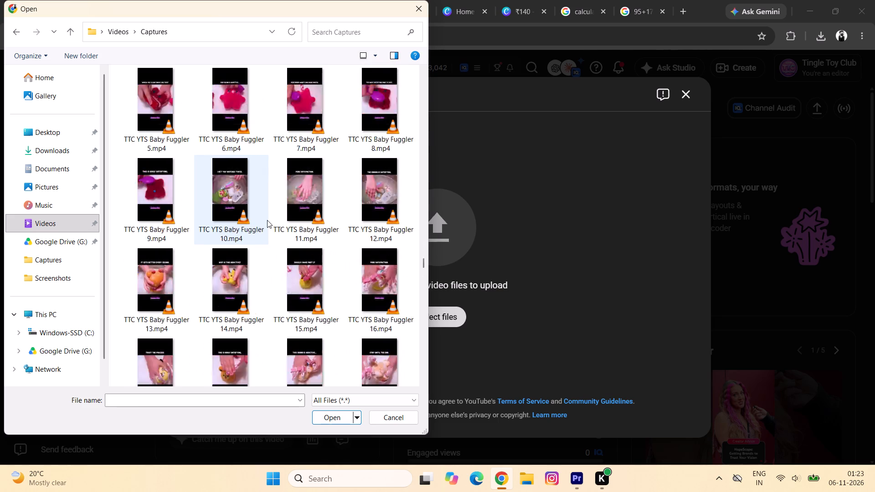
{"action": "scroll", "coordinate": [267, 220], "scroll_direction": "up", "scroll_amount": 3}
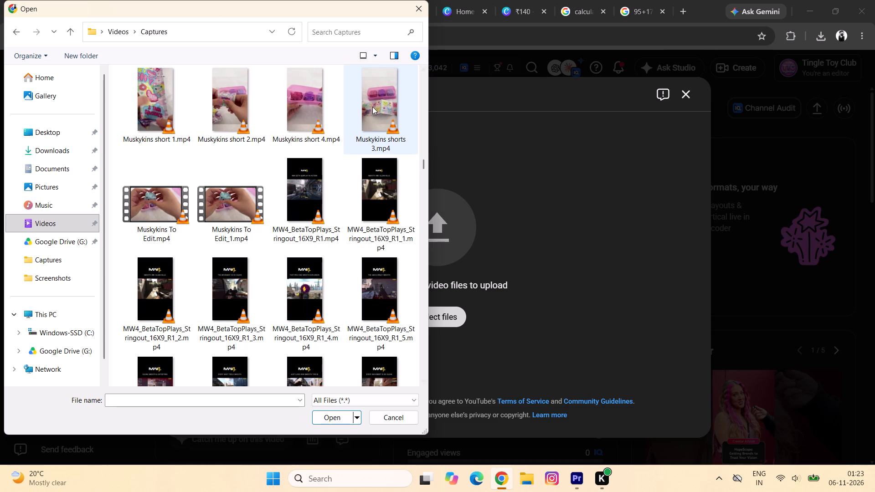
{"action": "left_click", "coordinate": [314, 109]}
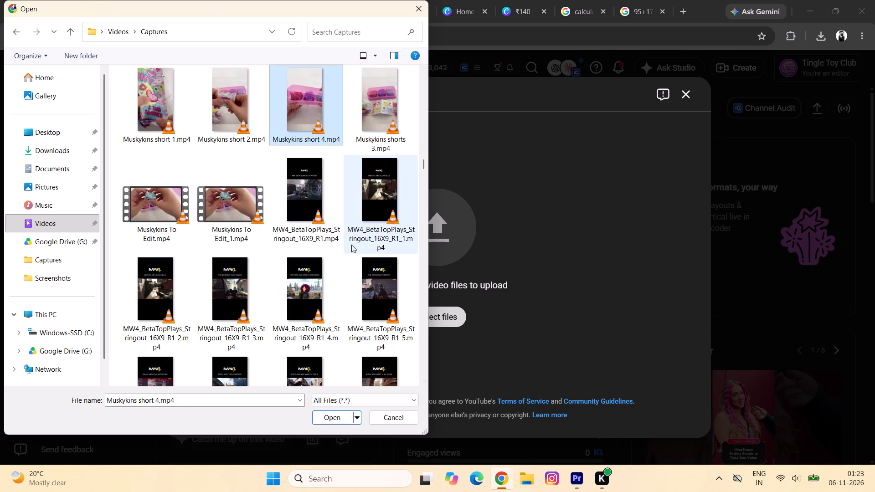
{"action": "left_click", "coordinate": [340, 417]}
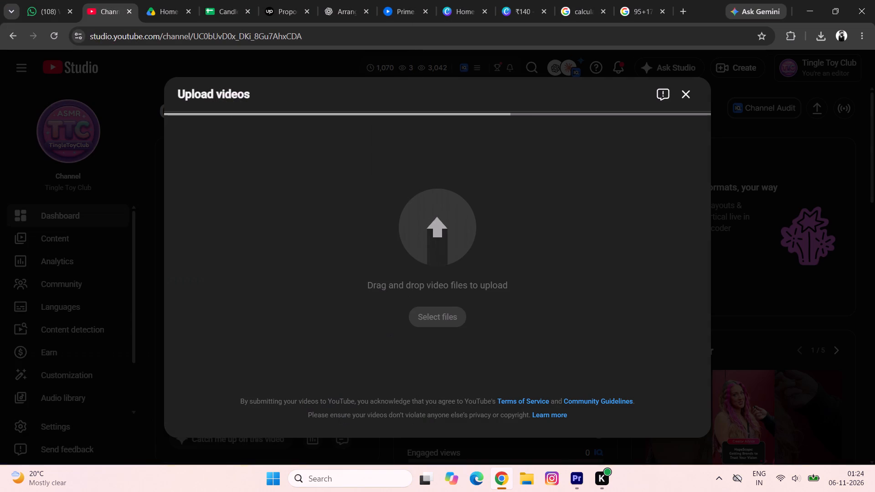
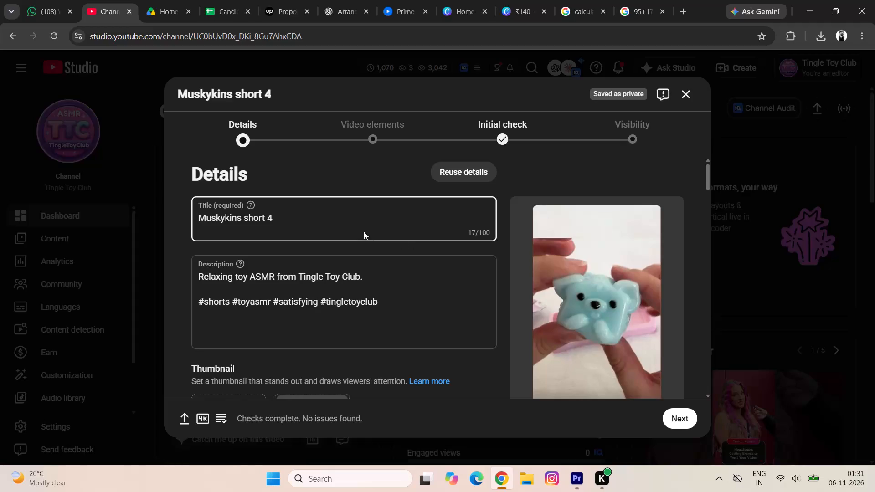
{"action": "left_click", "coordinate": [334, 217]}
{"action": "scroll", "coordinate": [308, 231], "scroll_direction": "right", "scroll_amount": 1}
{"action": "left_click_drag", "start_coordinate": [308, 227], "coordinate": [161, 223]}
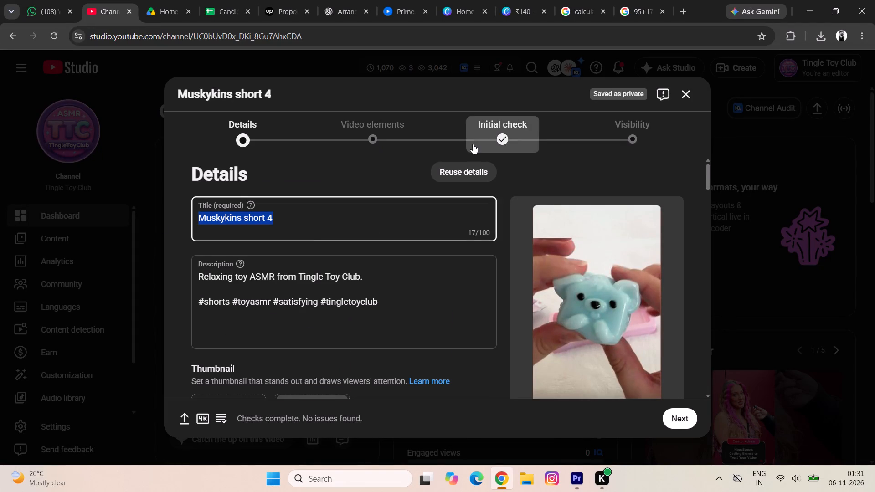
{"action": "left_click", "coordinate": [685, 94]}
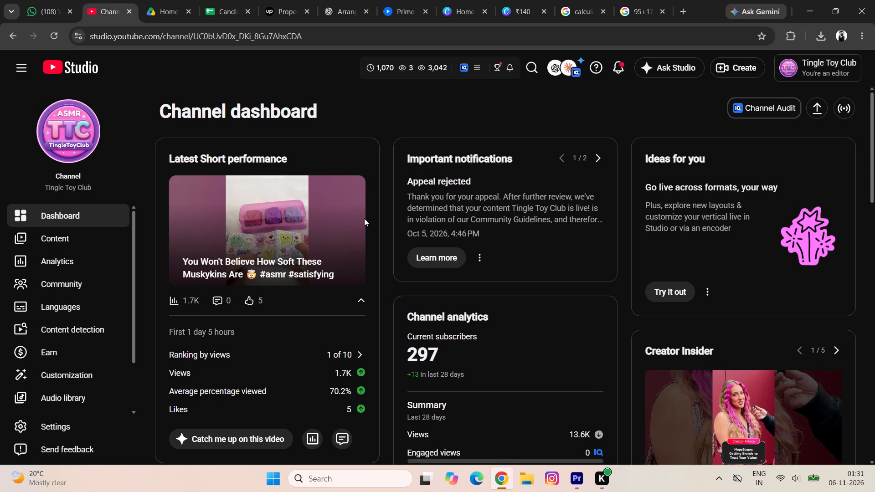
Reopen the Muskykins short 4 draft from the channel's Shorts, look through its details form, and close it.
{"action": "left_click", "coordinate": [66, 237]}
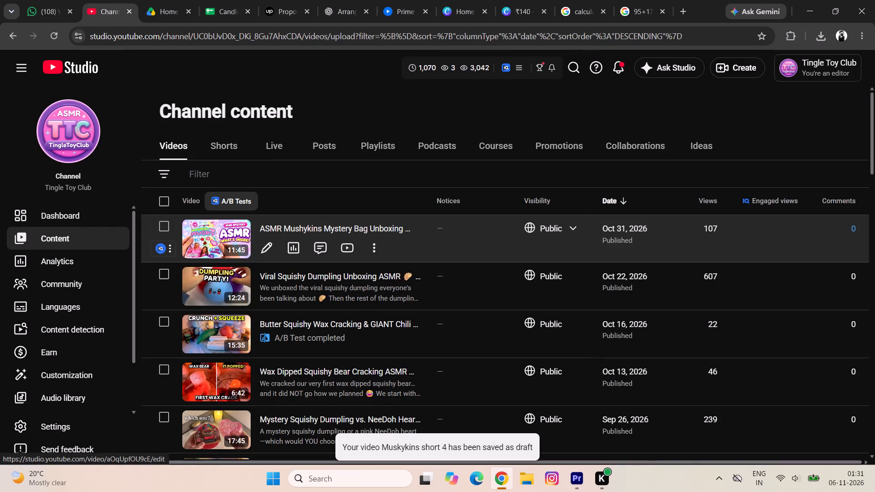
{"action": "left_click", "coordinate": [225, 155]}
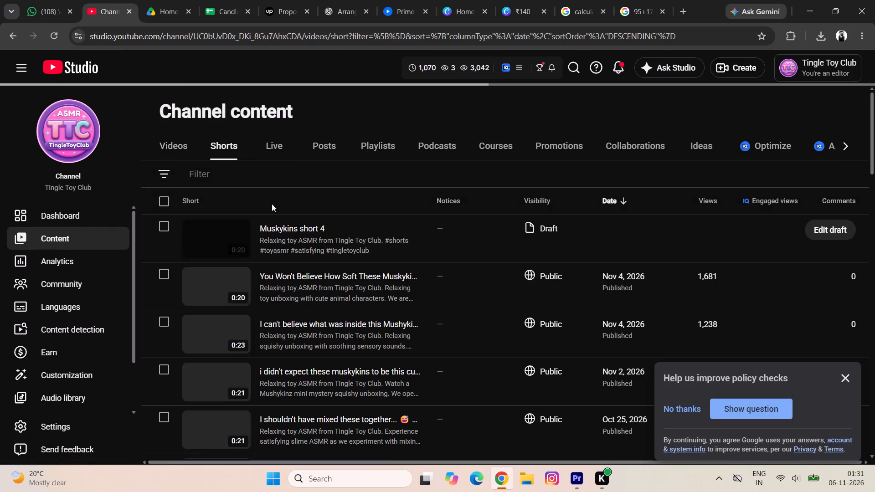
{"action": "left_click", "coordinate": [263, 246]}
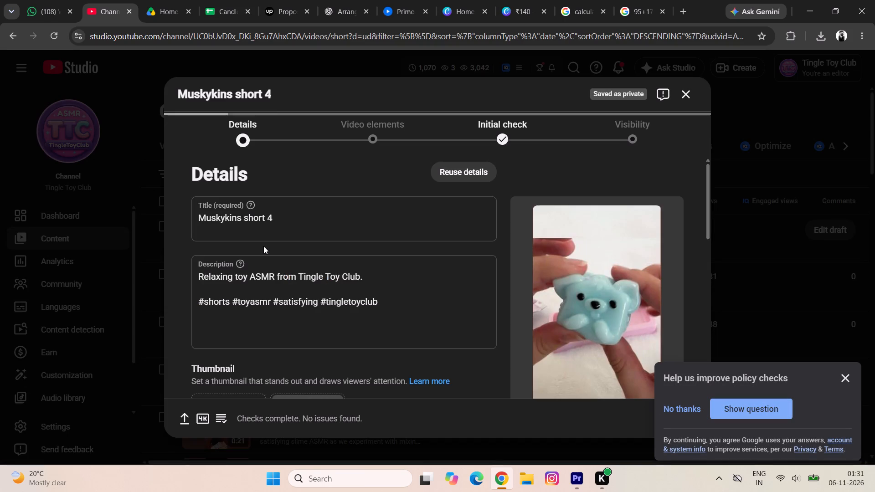
{"action": "scroll", "coordinate": [329, 234], "scroll_direction": "down", "scroll_amount": 1}
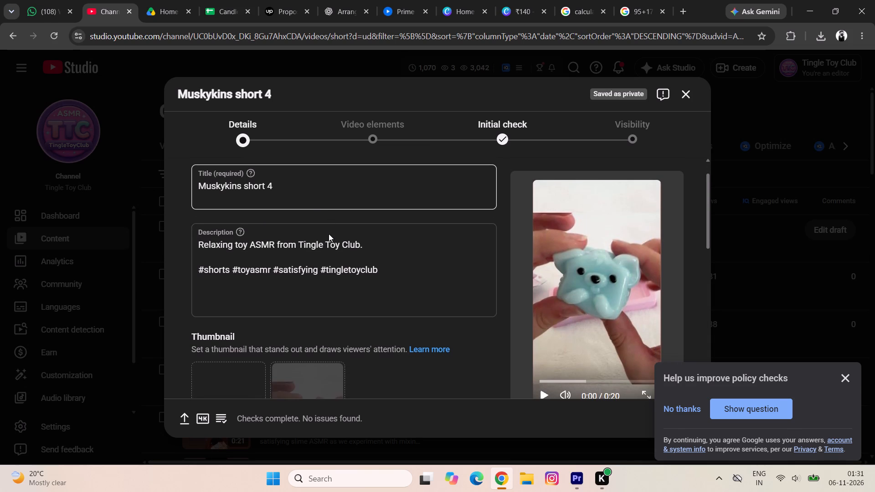
{"action": "scroll", "coordinate": [329, 234], "scroll_direction": "down", "scroll_amount": 1}
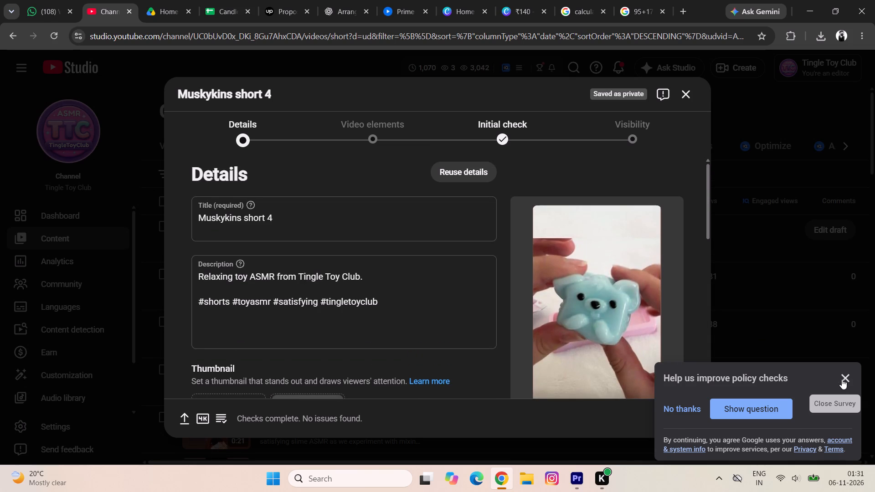
{"action": "left_click", "coordinate": [844, 376]}
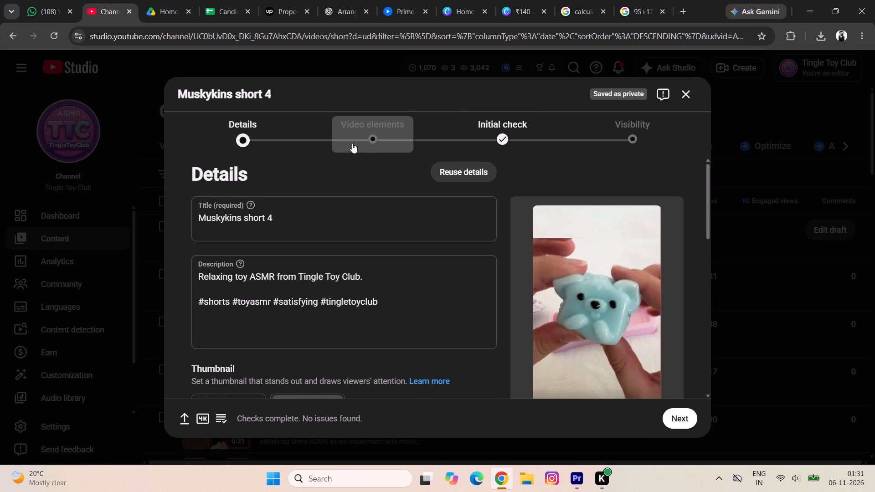
{"action": "scroll", "coordinate": [305, 167], "scroll_direction": "up", "scroll_amount": 1}
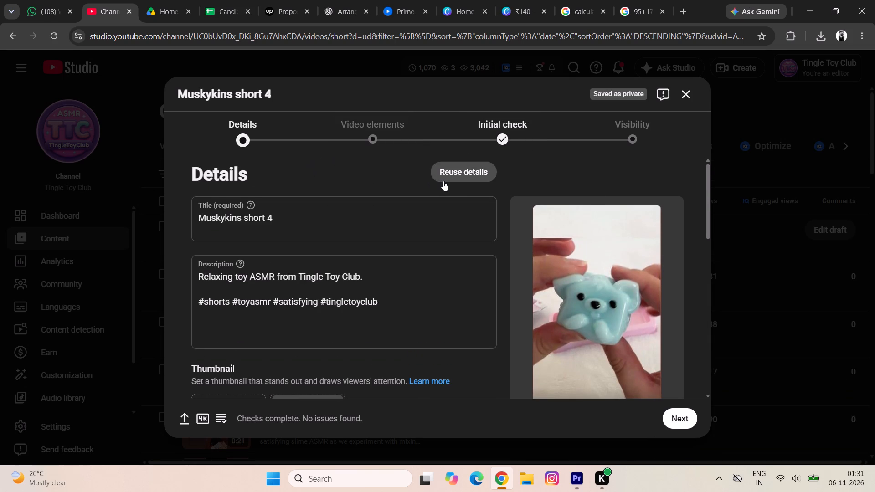
{"action": "scroll", "coordinate": [353, 208], "scroll_direction": "down", "scroll_amount": 1}
{"action": "left_click", "coordinate": [324, 186]}
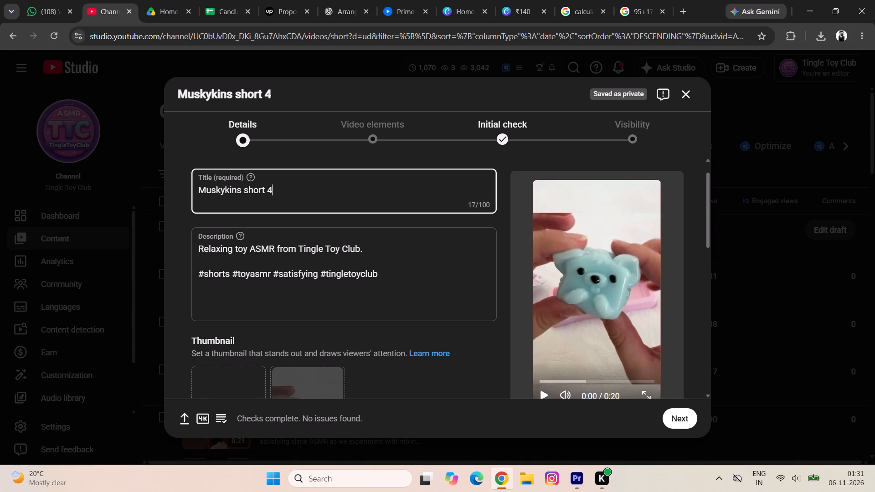
{"action": "scroll", "coordinate": [335, 194], "scroll_direction": "down", "scroll_amount": 3}
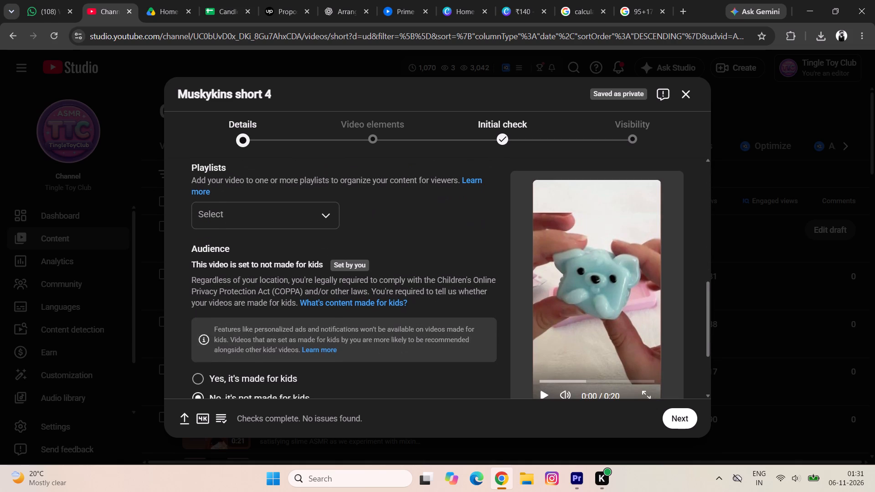
{"action": "scroll", "coordinate": [546, 168], "scroll_direction": "up", "scroll_amount": 5}
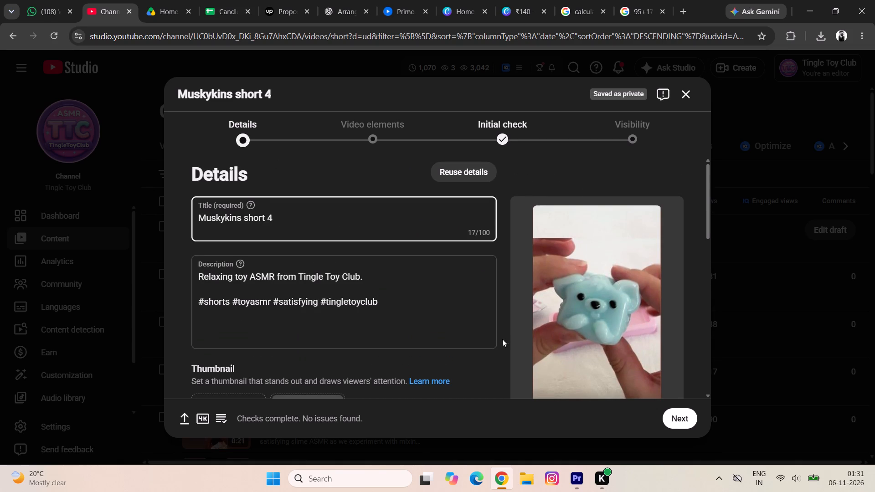
{"action": "left_click", "coordinate": [301, 217]}
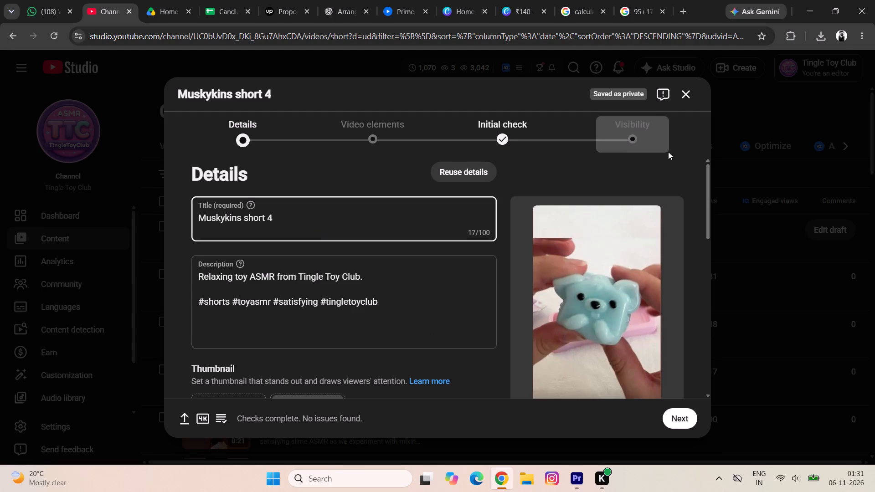
{"action": "left_click", "coordinate": [691, 93]}
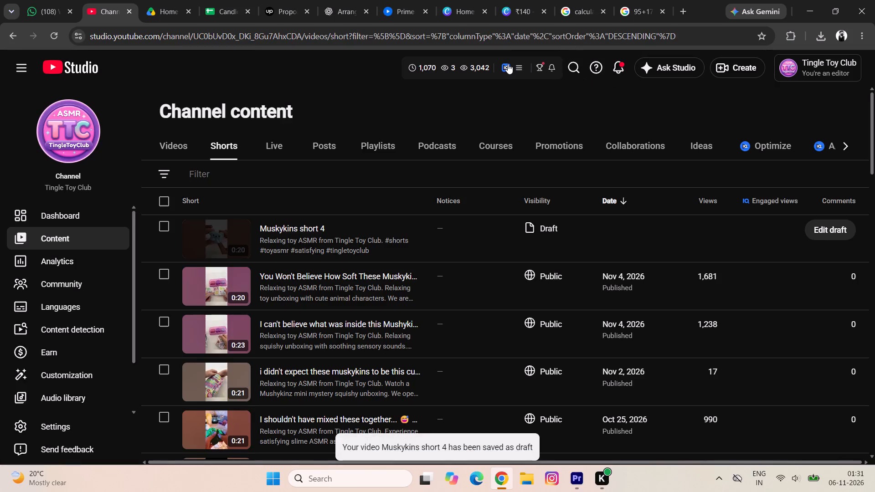
Check the vidIQ extension menu for Tingle Toy Club and close it.
{"action": "left_click", "coordinate": [508, 64]}
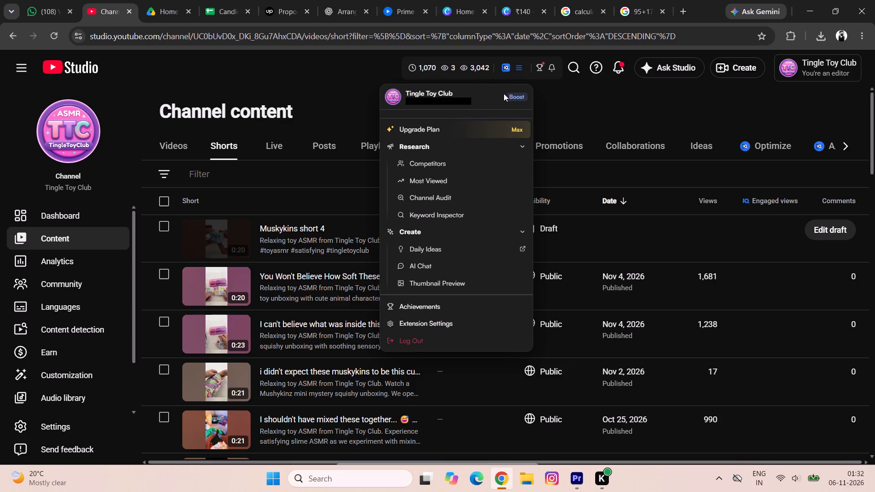
{"action": "left_click", "coordinate": [519, 96]}
{"action": "left_click", "coordinate": [505, 66]}
{"action": "left_click", "coordinate": [513, 68]}
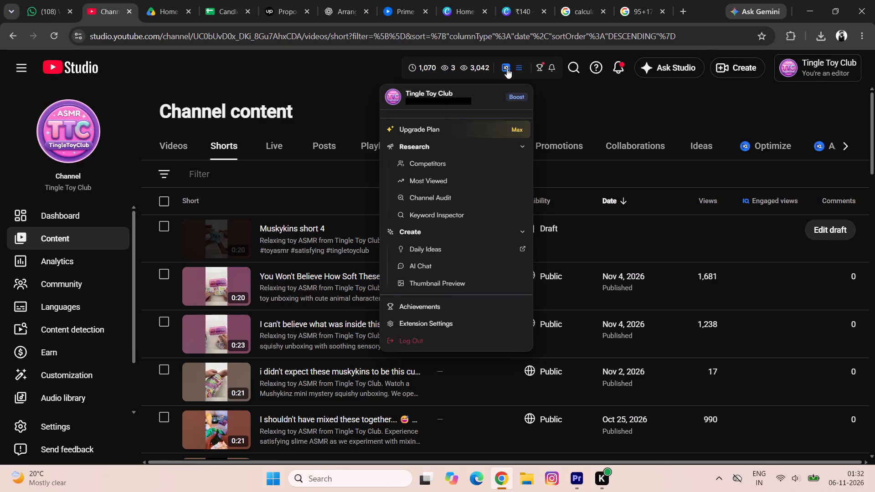
{"action": "left_click", "coordinate": [507, 68]}
{"action": "double_click", "coordinate": [507, 68]}
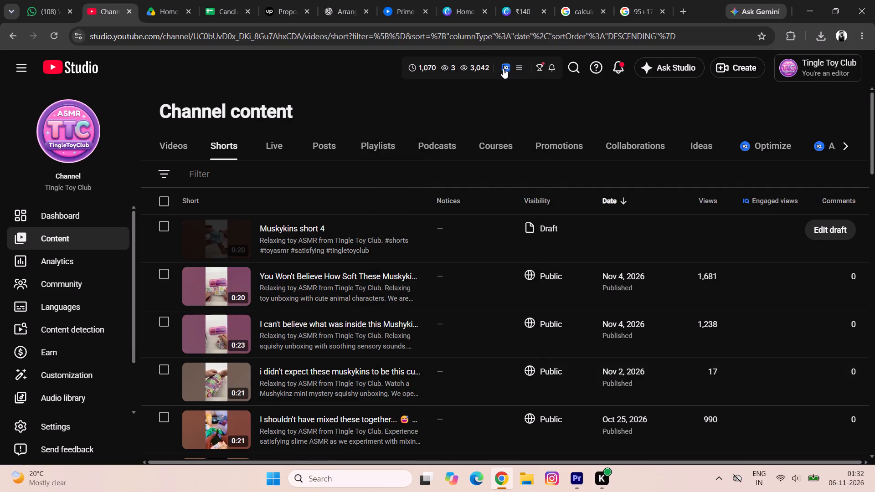
{"action": "left_click", "coordinate": [503, 68]}
{"action": "left_click", "coordinate": [267, 80]}
Return to the channel dashboard, try to open the vidIQ Channel Audit, and look over the dashboard cards.
{"action": "left_click", "coordinate": [180, 146]}
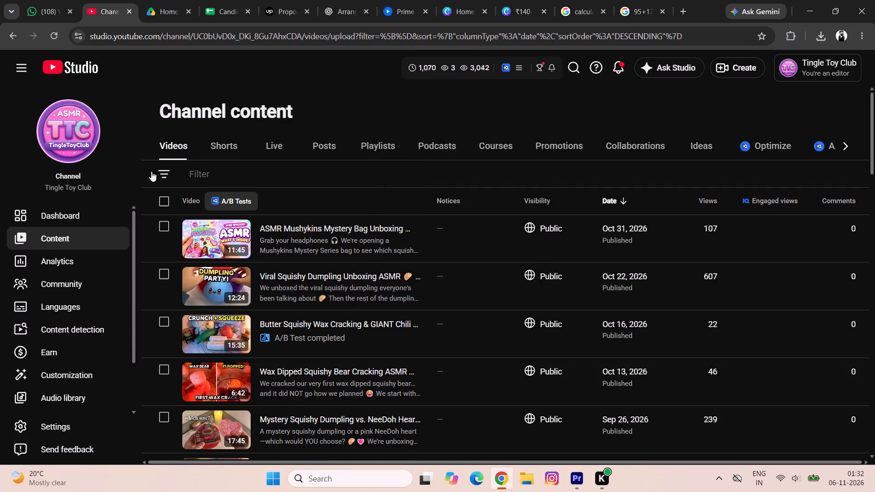
{"action": "left_click", "coordinate": [81, 208]}
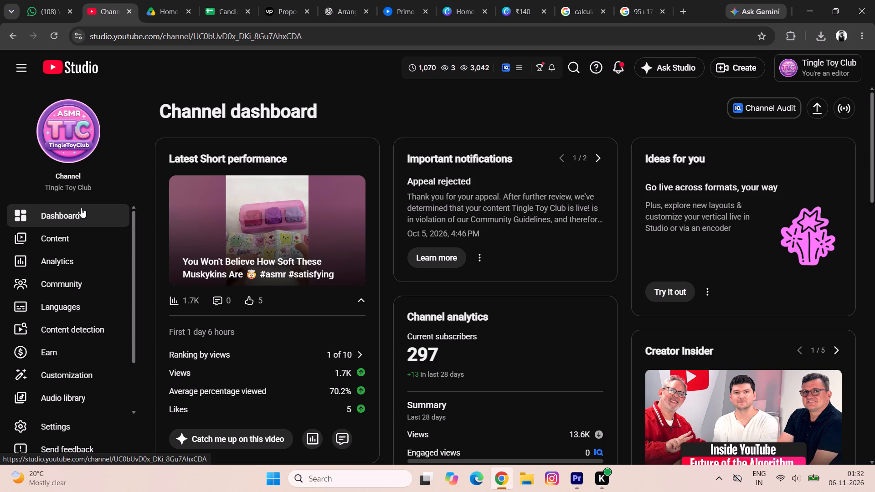
{"action": "left_click", "coordinate": [753, 105]}
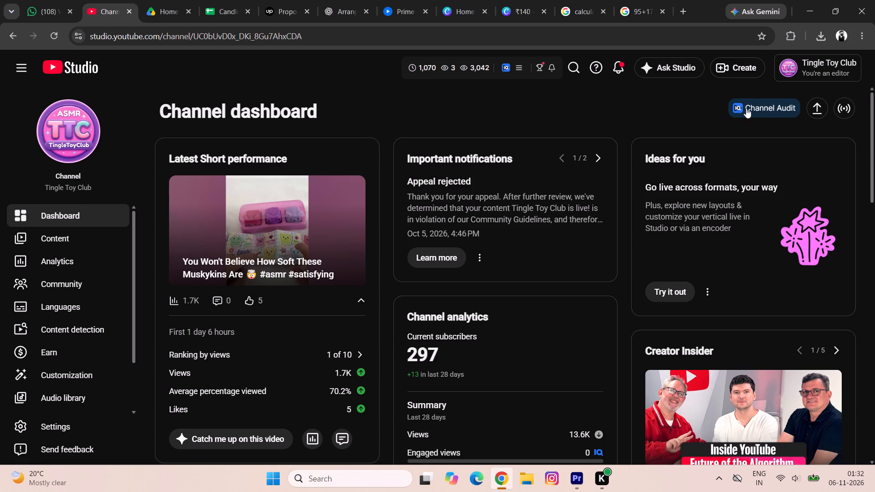
{"action": "left_click", "coordinate": [755, 109]}
{"action": "scroll", "coordinate": [608, 249], "scroll_direction": "down", "scroll_amount": 4}
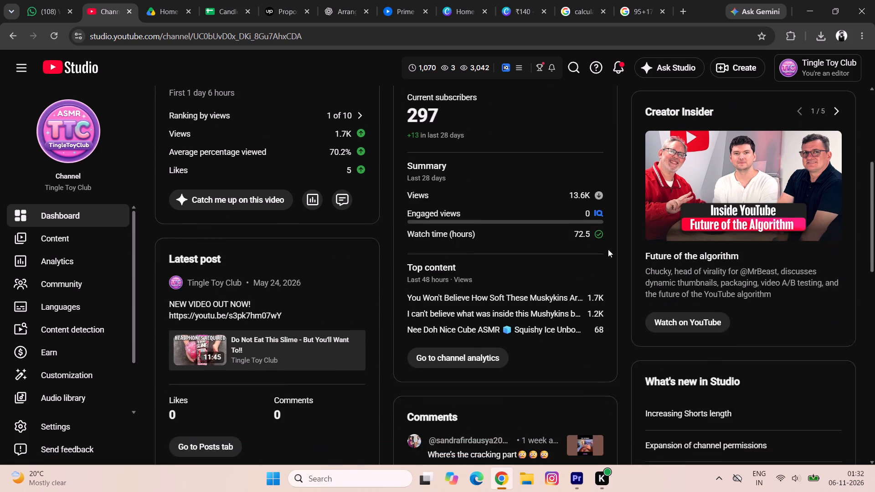
{"action": "scroll", "coordinate": [608, 249], "scroll_direction": "up", "scroll_amount": 3}
{"action": "scroll", "coordinate": [538, 273], "scroll_direction": "down", "scroll_amount": 3}
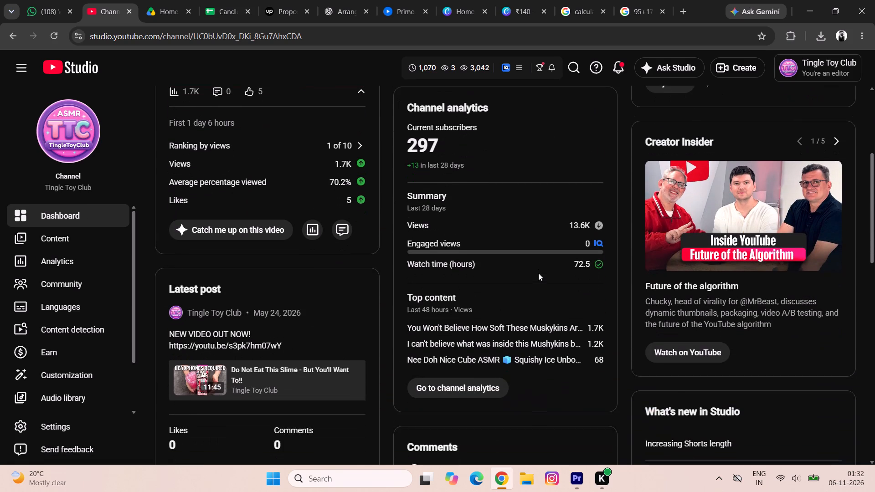
{"action": "scroll", "coordinate": [538, 273], "scroll_direction": "down", "scroll_amount": 1}
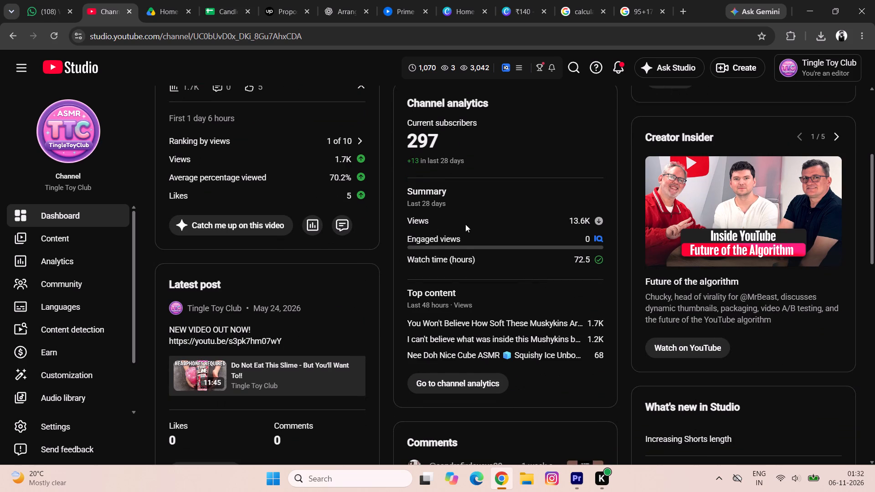
{"action": "scroll", "coordinate": [502, 249], "scroll_direction": "down", "scroll_amount": 1}
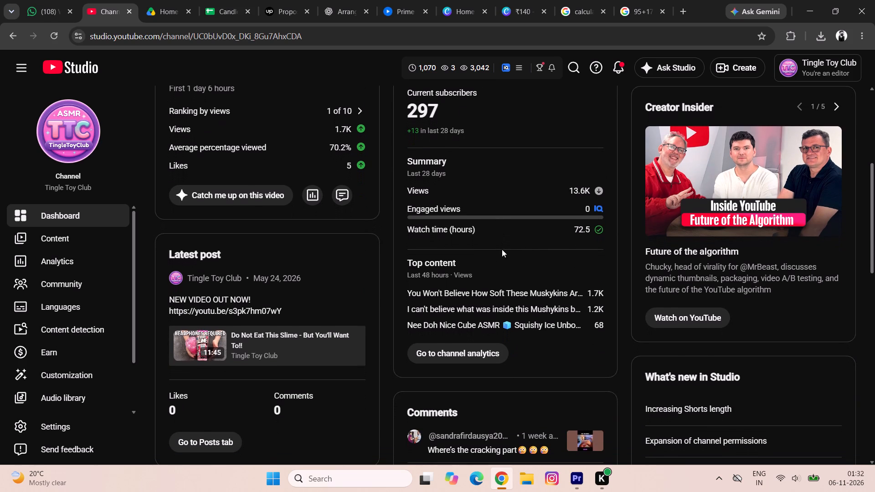
{"action": "scroll", "coordinate": [502, 249], "scroll_direction": "down", "scroll_amount": 3}
{"action": "scroll", "coordinate": [502, 249], "scroll_direction": "up", "scroll_amount": 6}
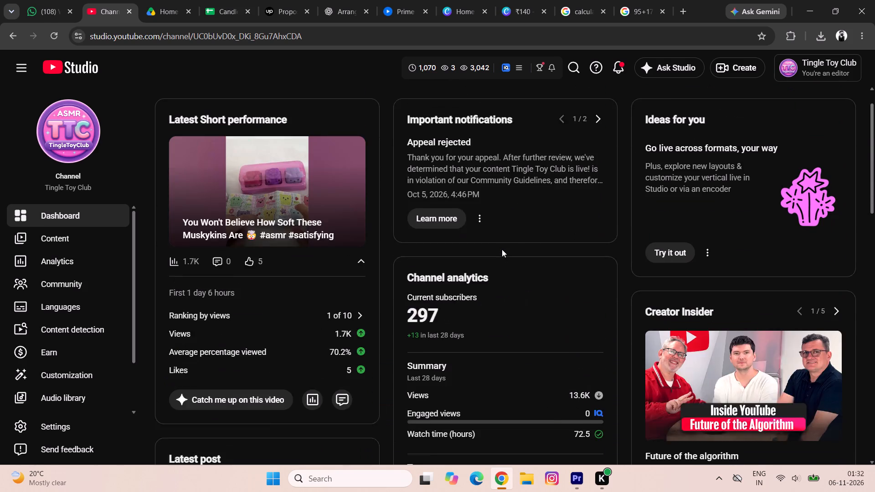
Reload the Studio page and open the Muskykins short 4 draft from the channel's Shorts for editing.
{"action": "left_click", "coordinate": [58, 35]}
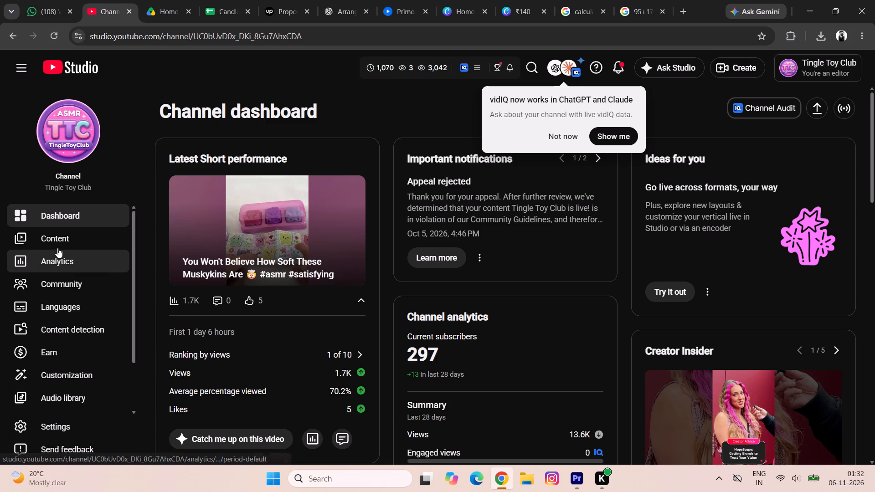
{"action": "left_click", "coordinate": [58, 233]}
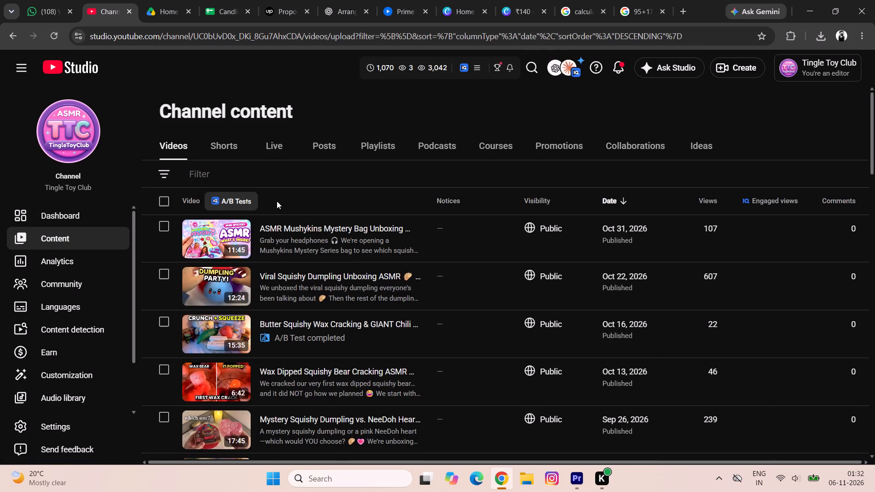
{"action": "left_click", "coordinate": [231, 141]}
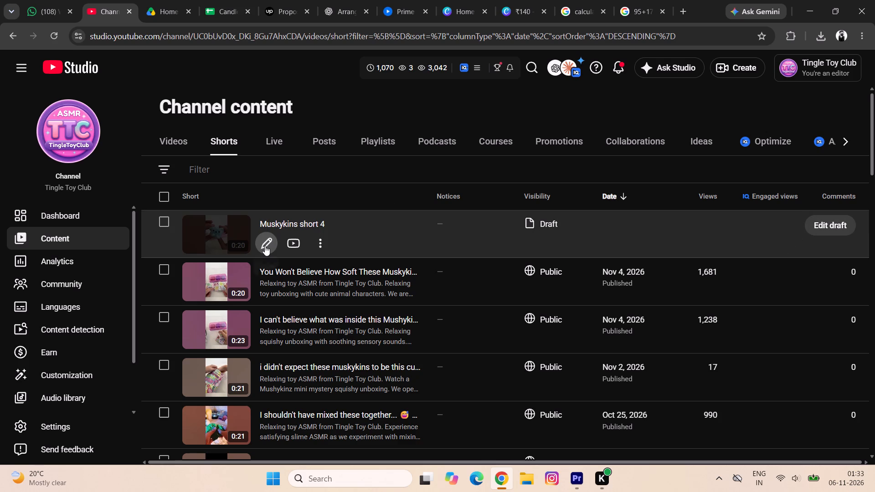
{"action": "left_click", "coordinate": [265, 244]}
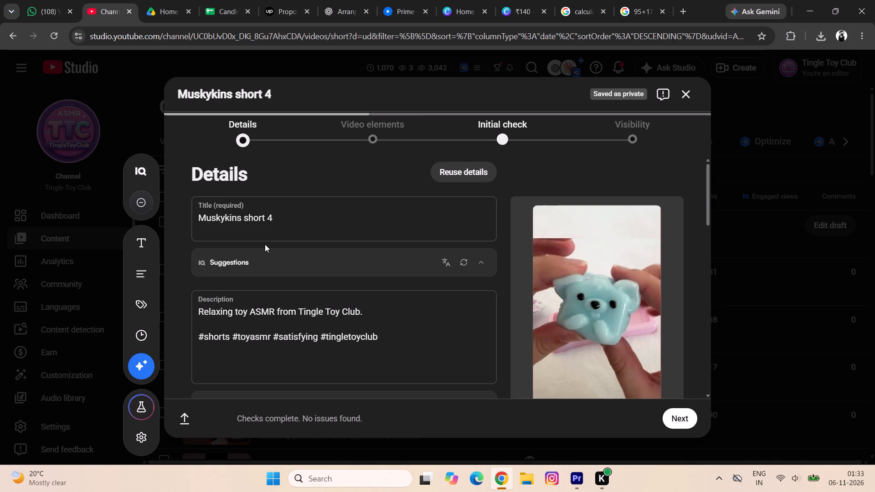
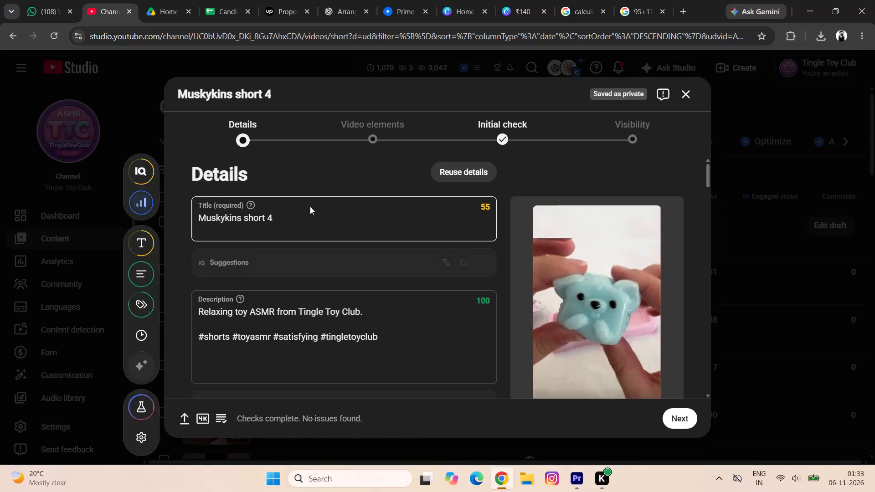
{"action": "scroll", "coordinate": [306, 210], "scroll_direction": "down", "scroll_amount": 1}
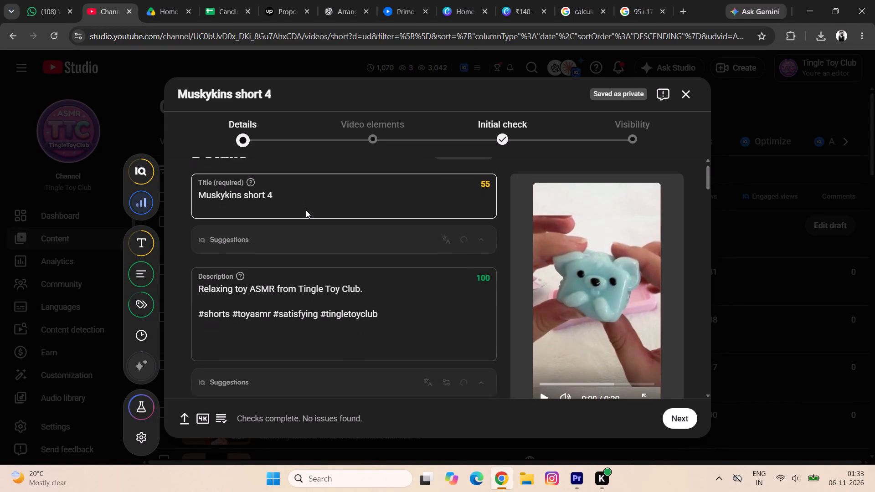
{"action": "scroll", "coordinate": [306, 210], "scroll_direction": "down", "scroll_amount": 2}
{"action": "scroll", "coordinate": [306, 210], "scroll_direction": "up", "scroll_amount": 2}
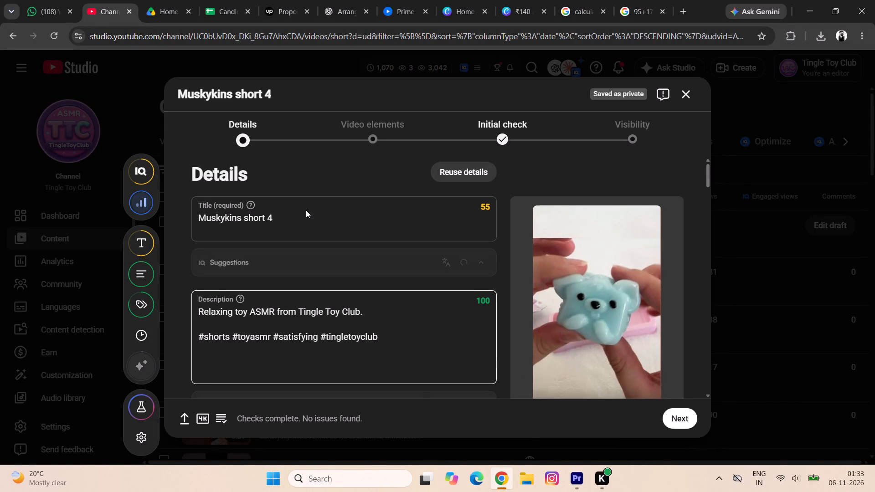